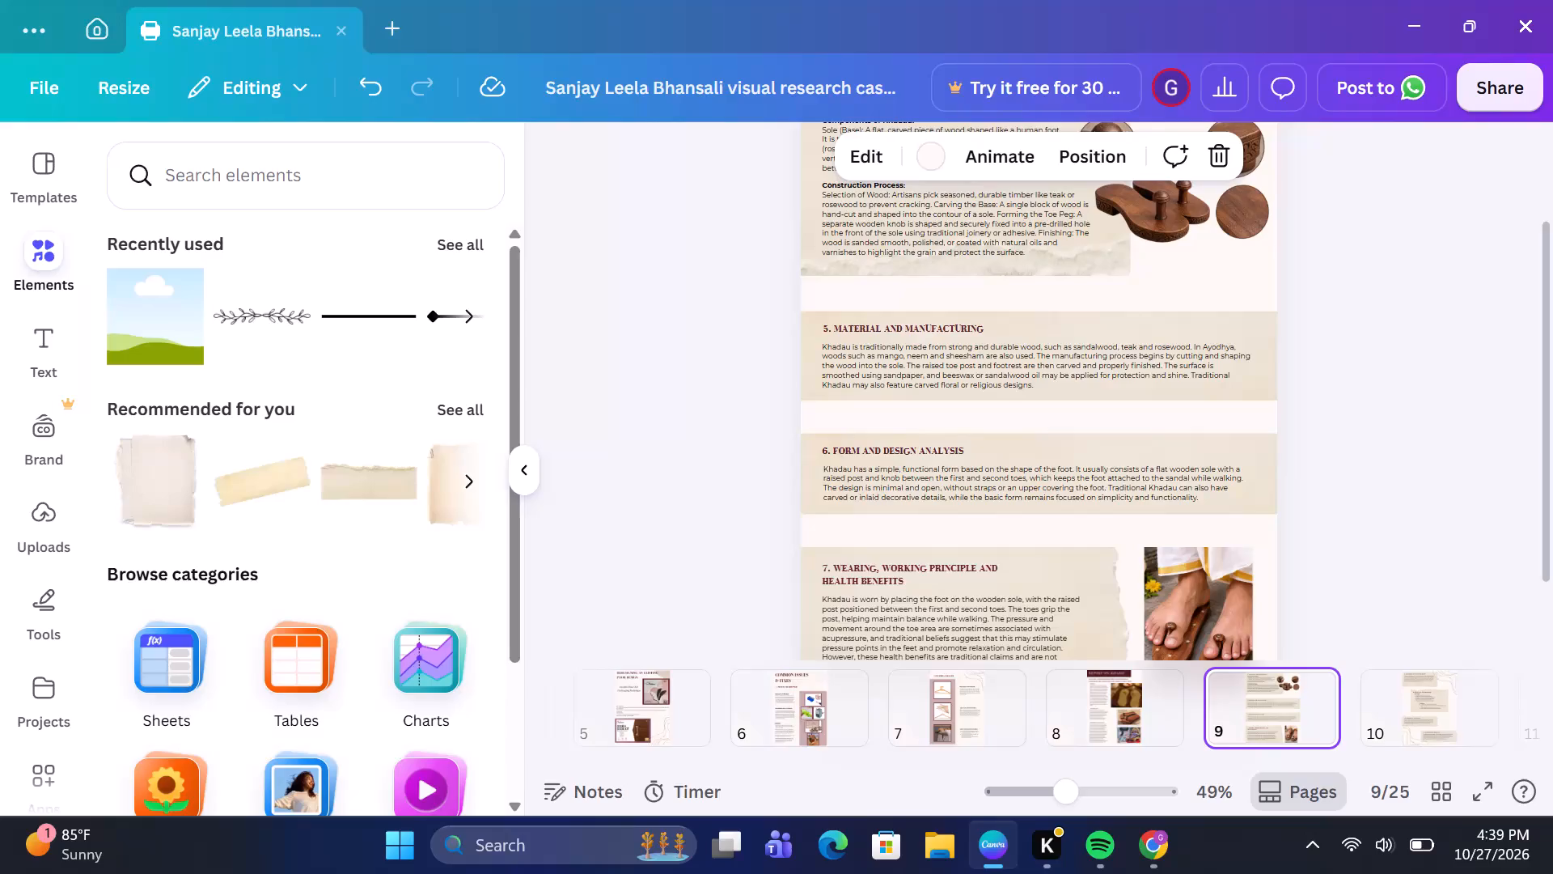
click(560, 842)
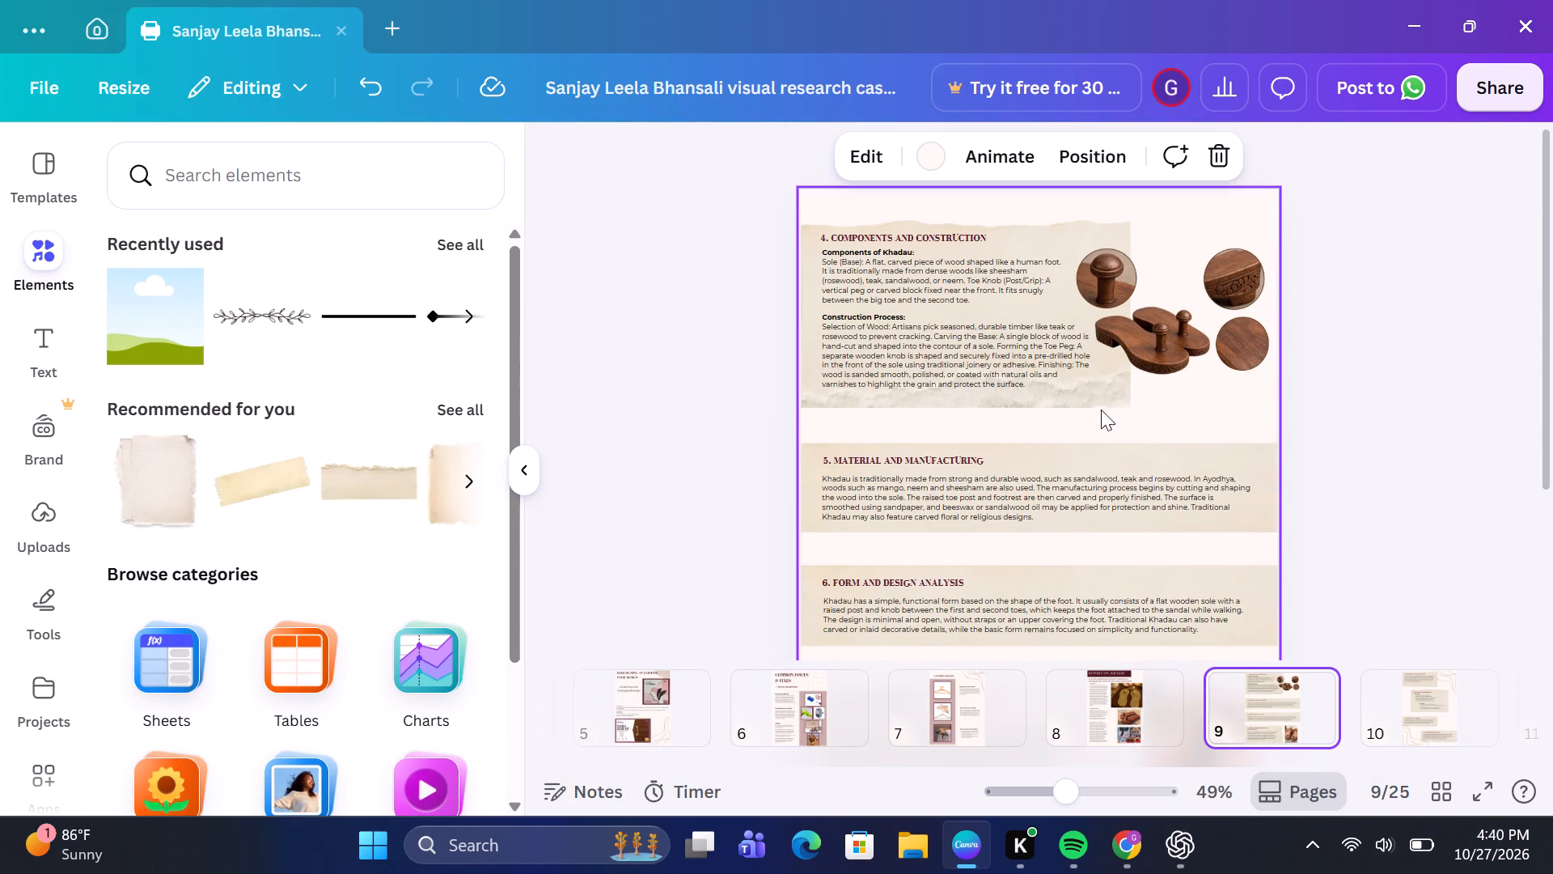
click(1094, 392)
key(BackSpace)
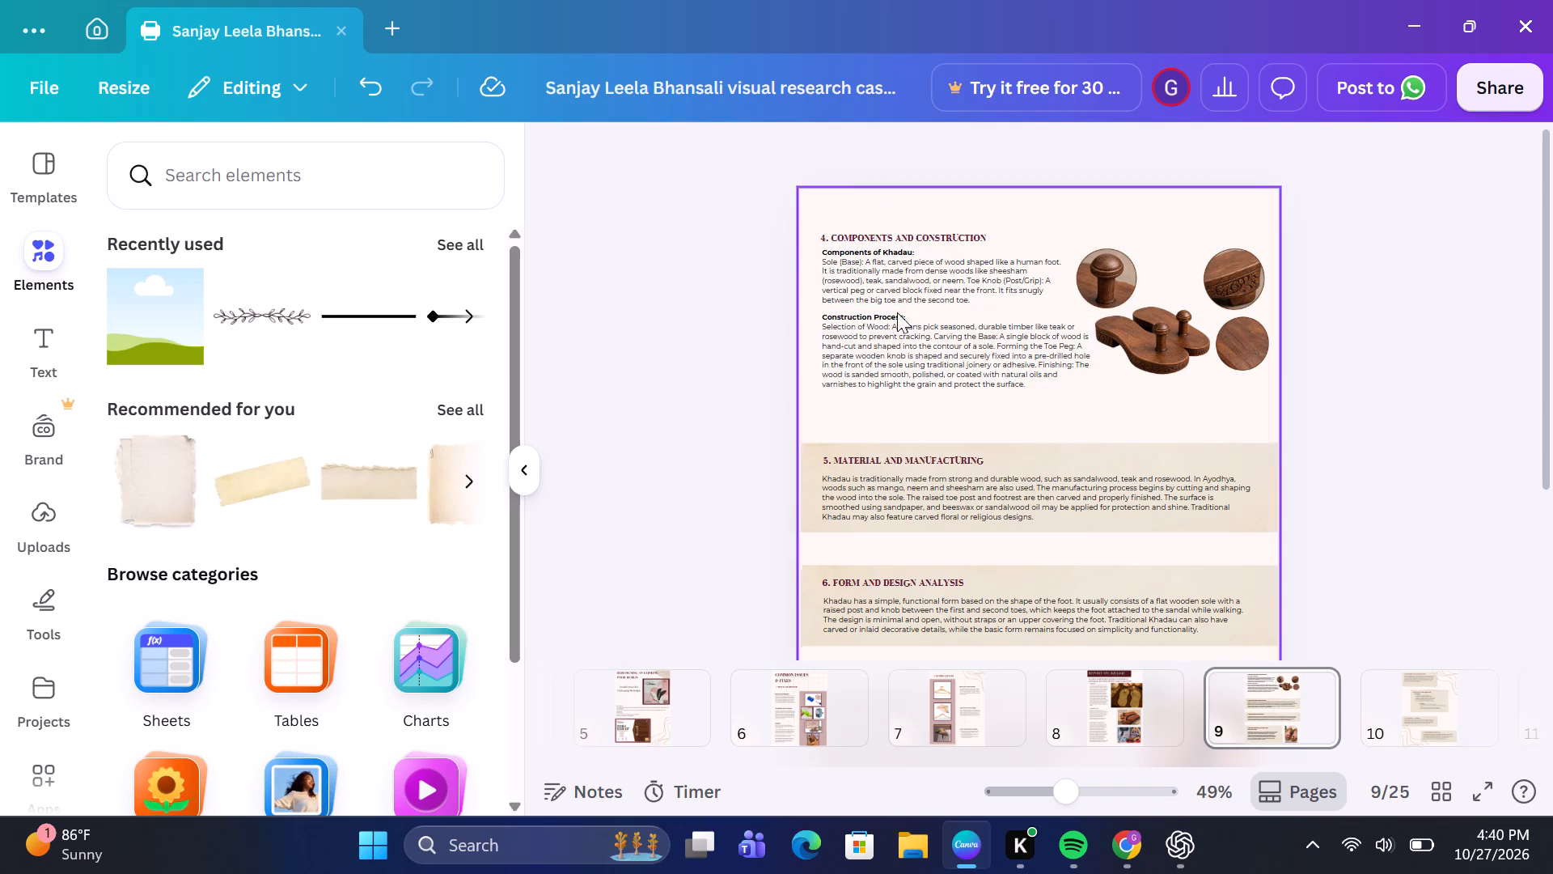
click(918, 235)
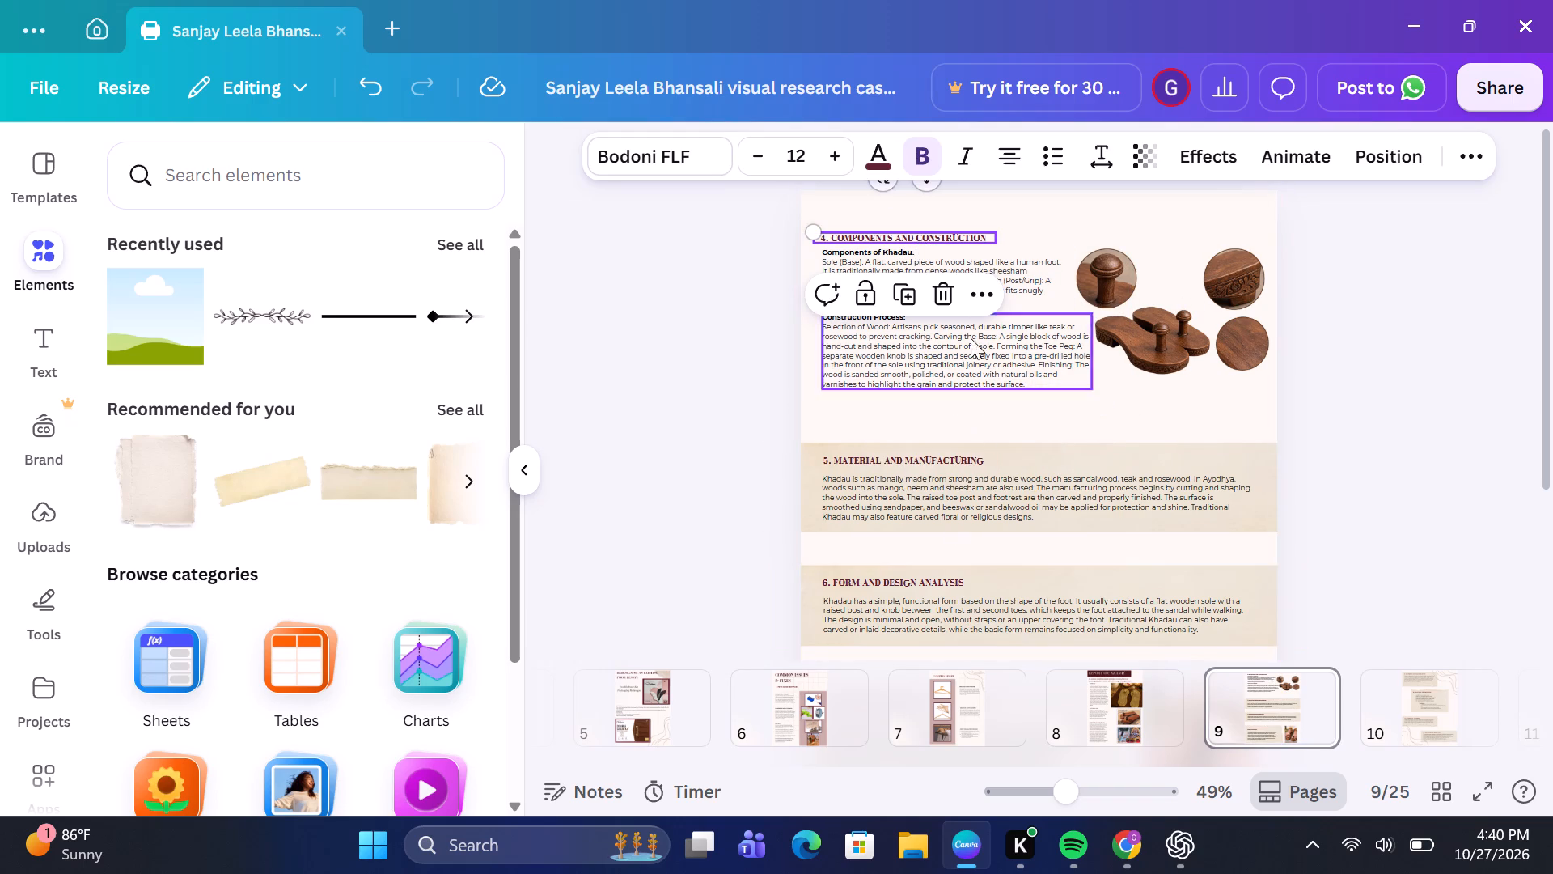
click(1089, 469)
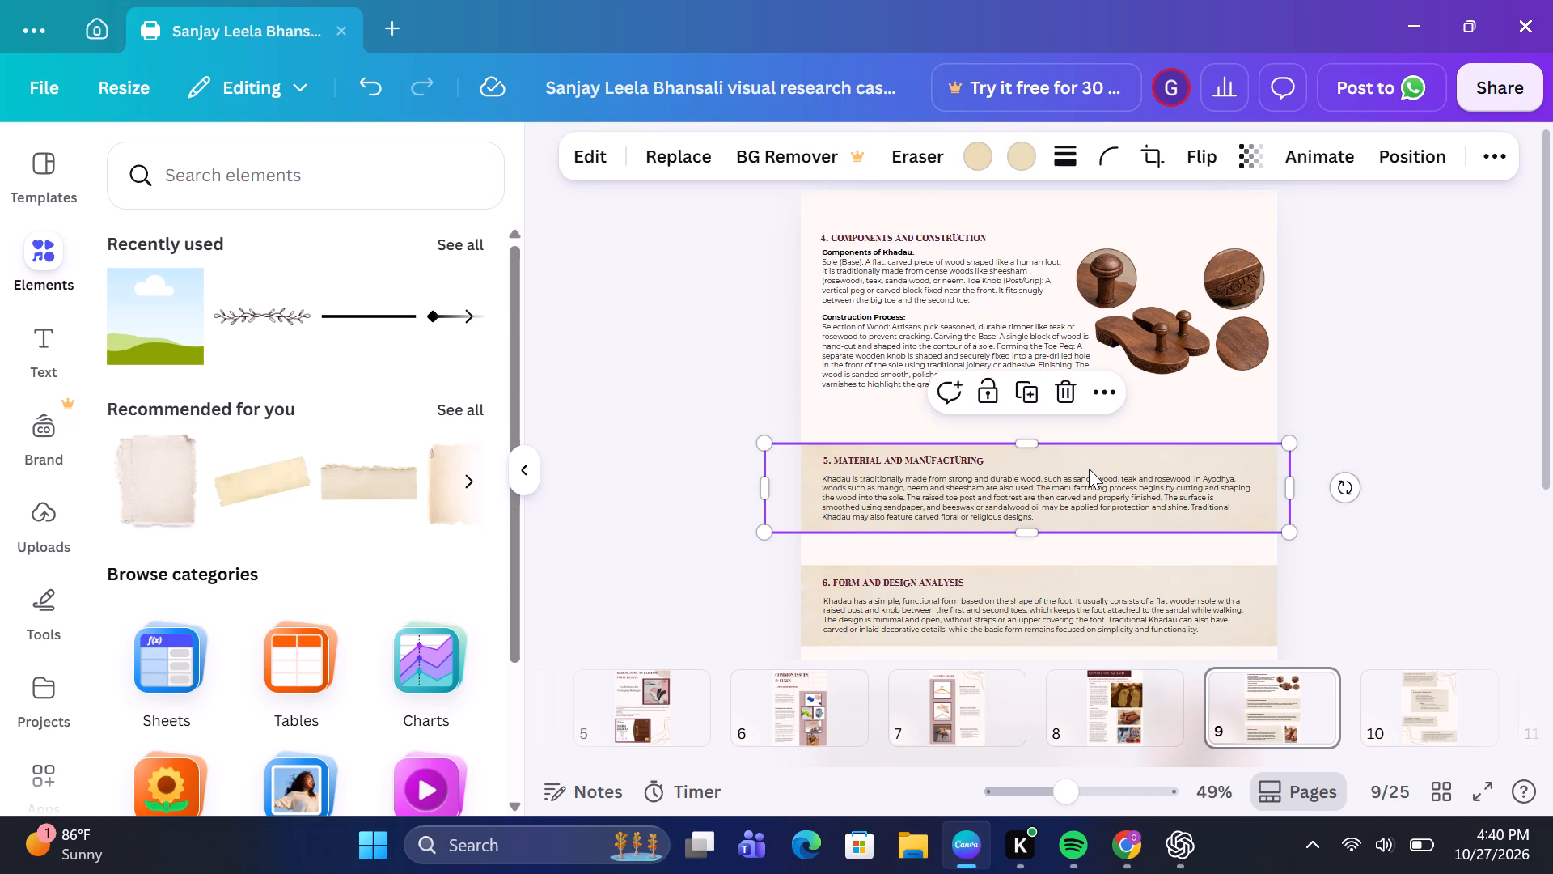
key(BackSpace)
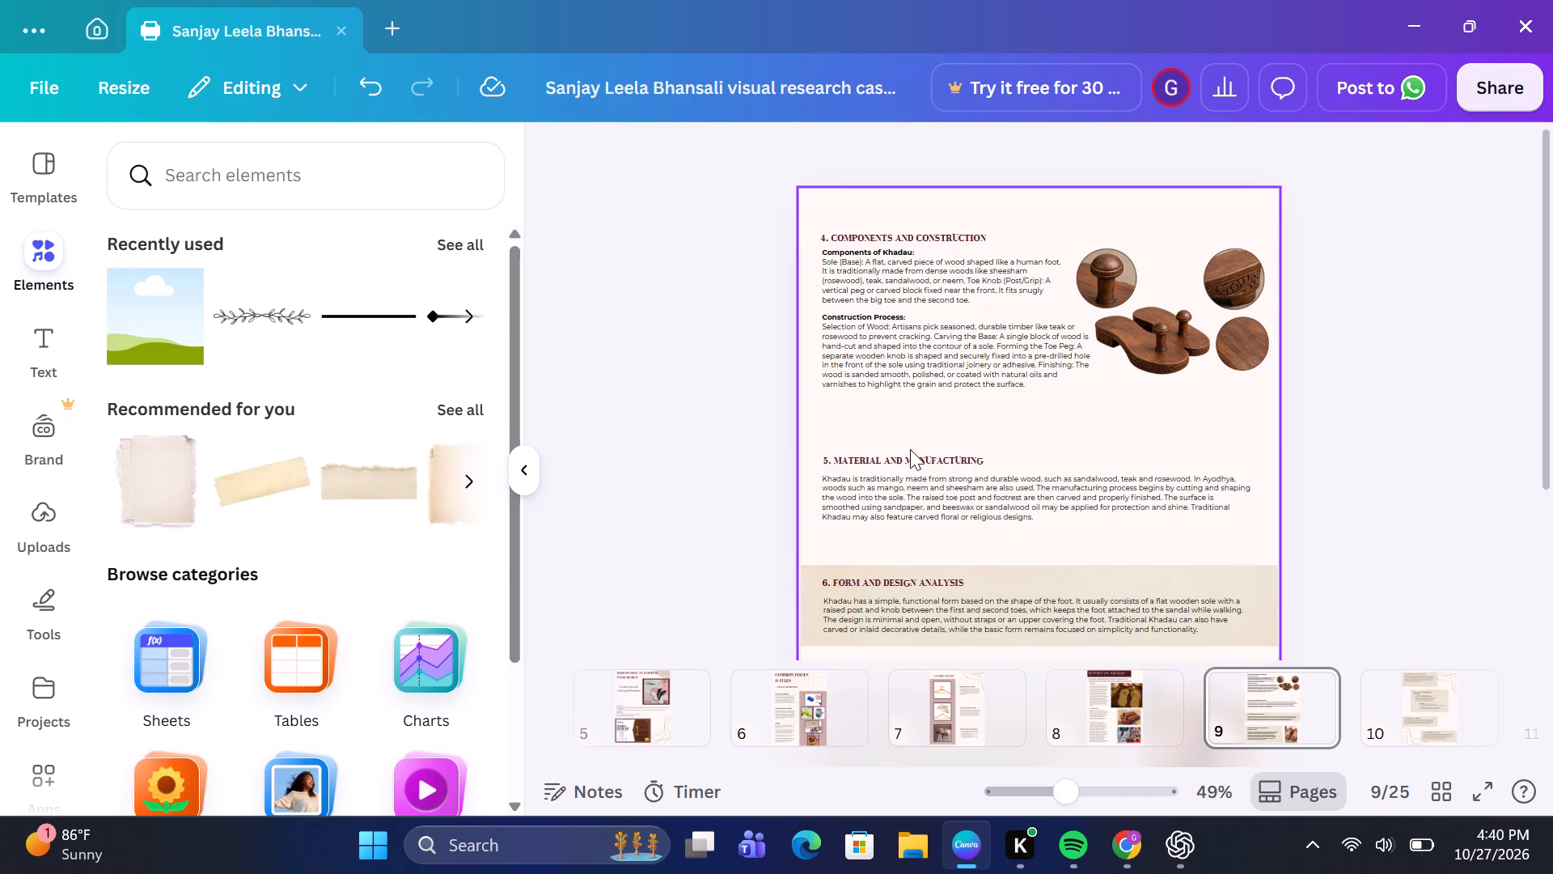
Move the "5. Material and Manufacturing" heading up to just below the section 4 text, left-aligned with the section 4 heading.
click(914, 457)
drag(914, 457, 913, 418)
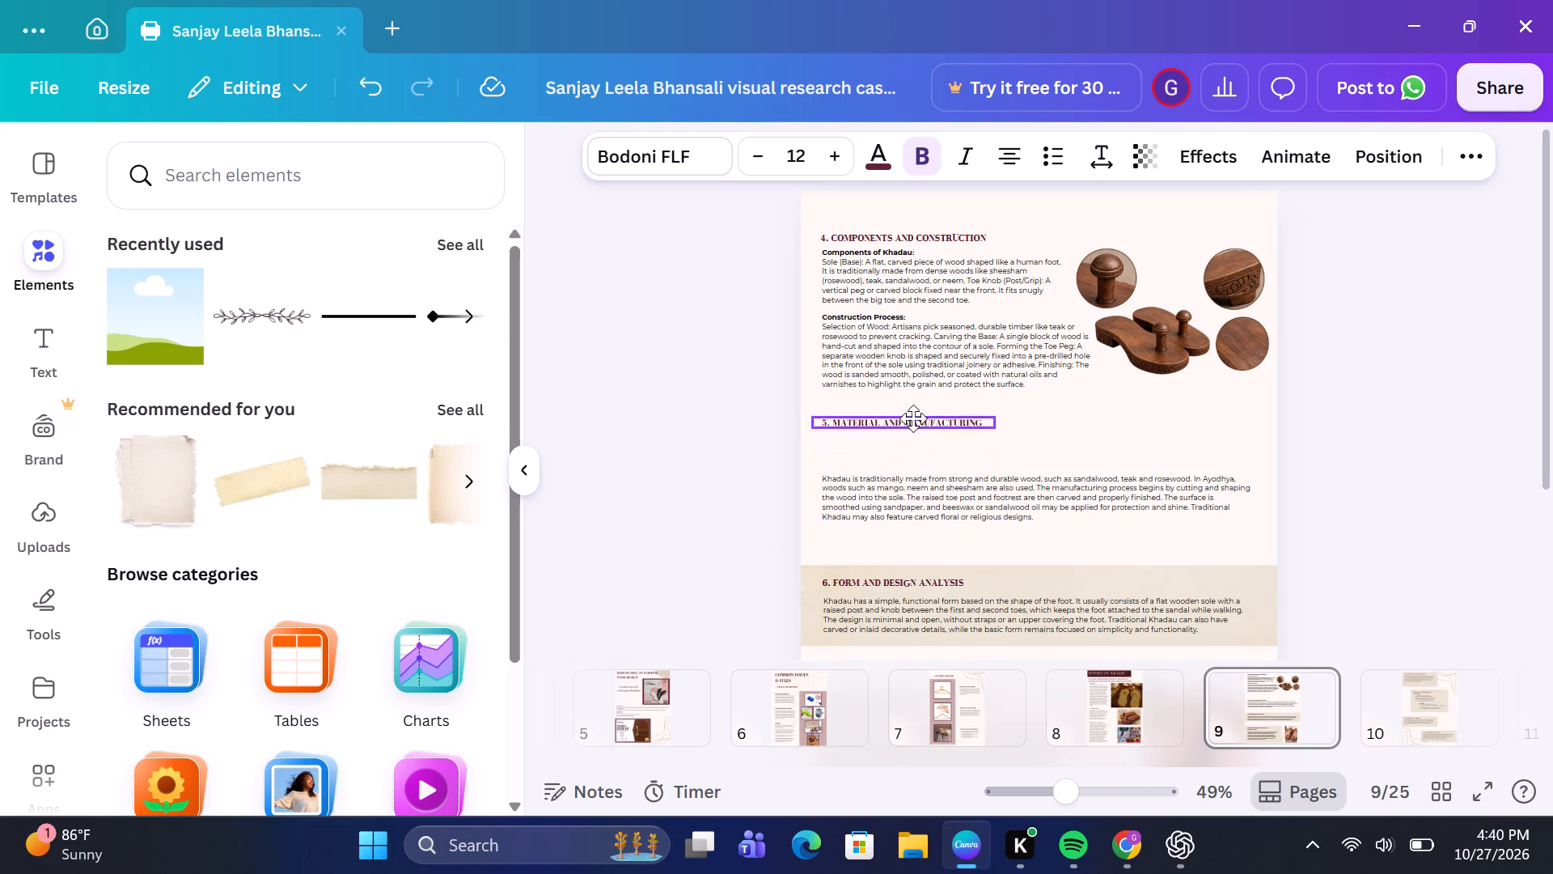
drag(913, 418, 913, 398)
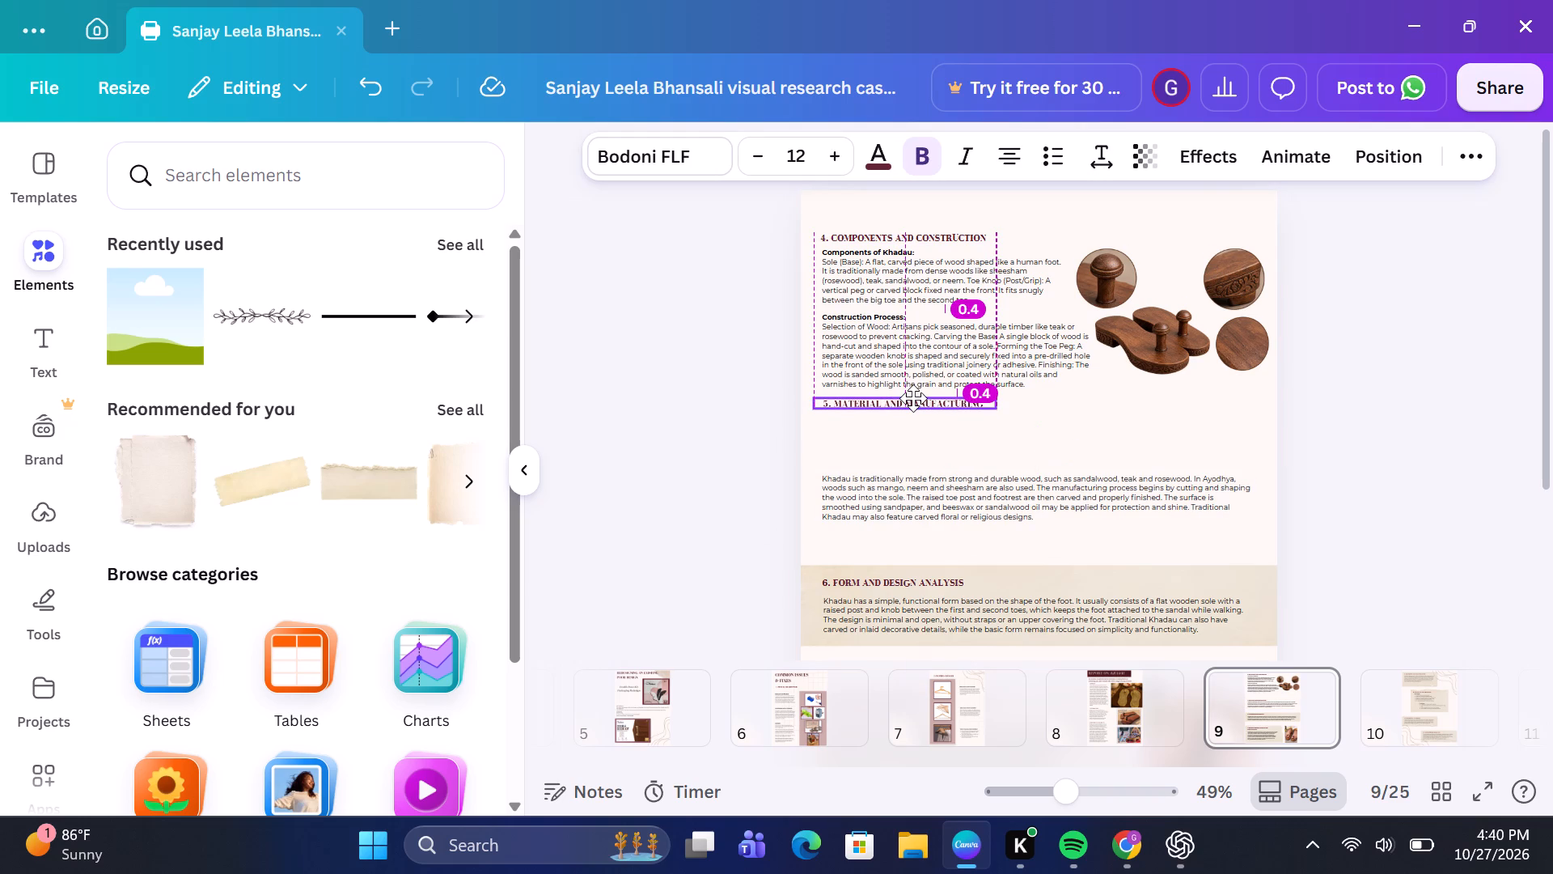
drag(913, 398, 913, 397)
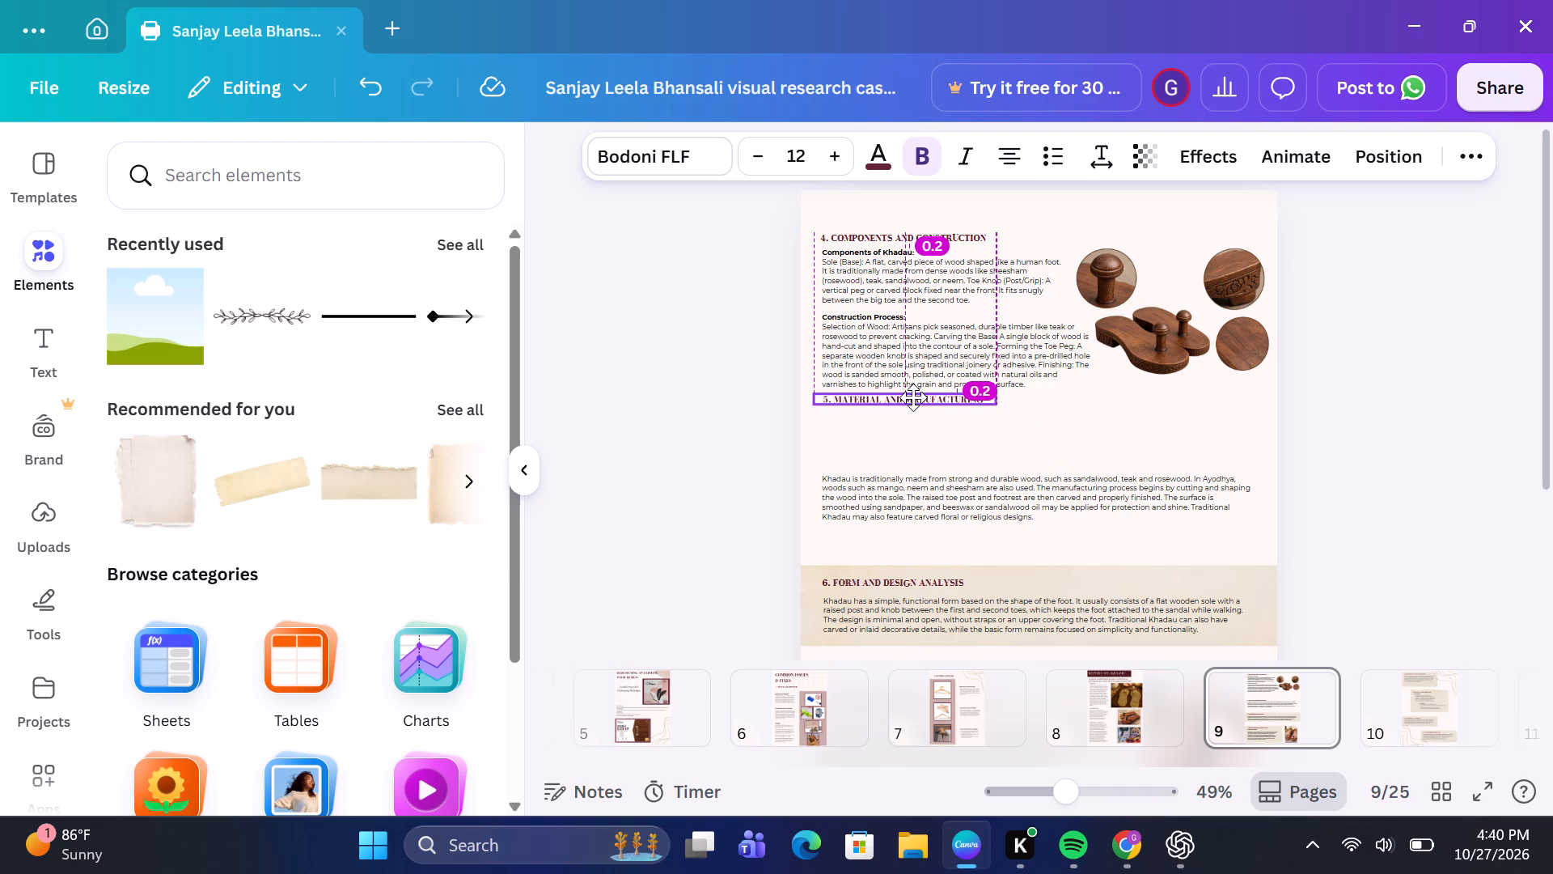
drag(913, 397, 912, 400)
drag(912, 400, 912, 406)
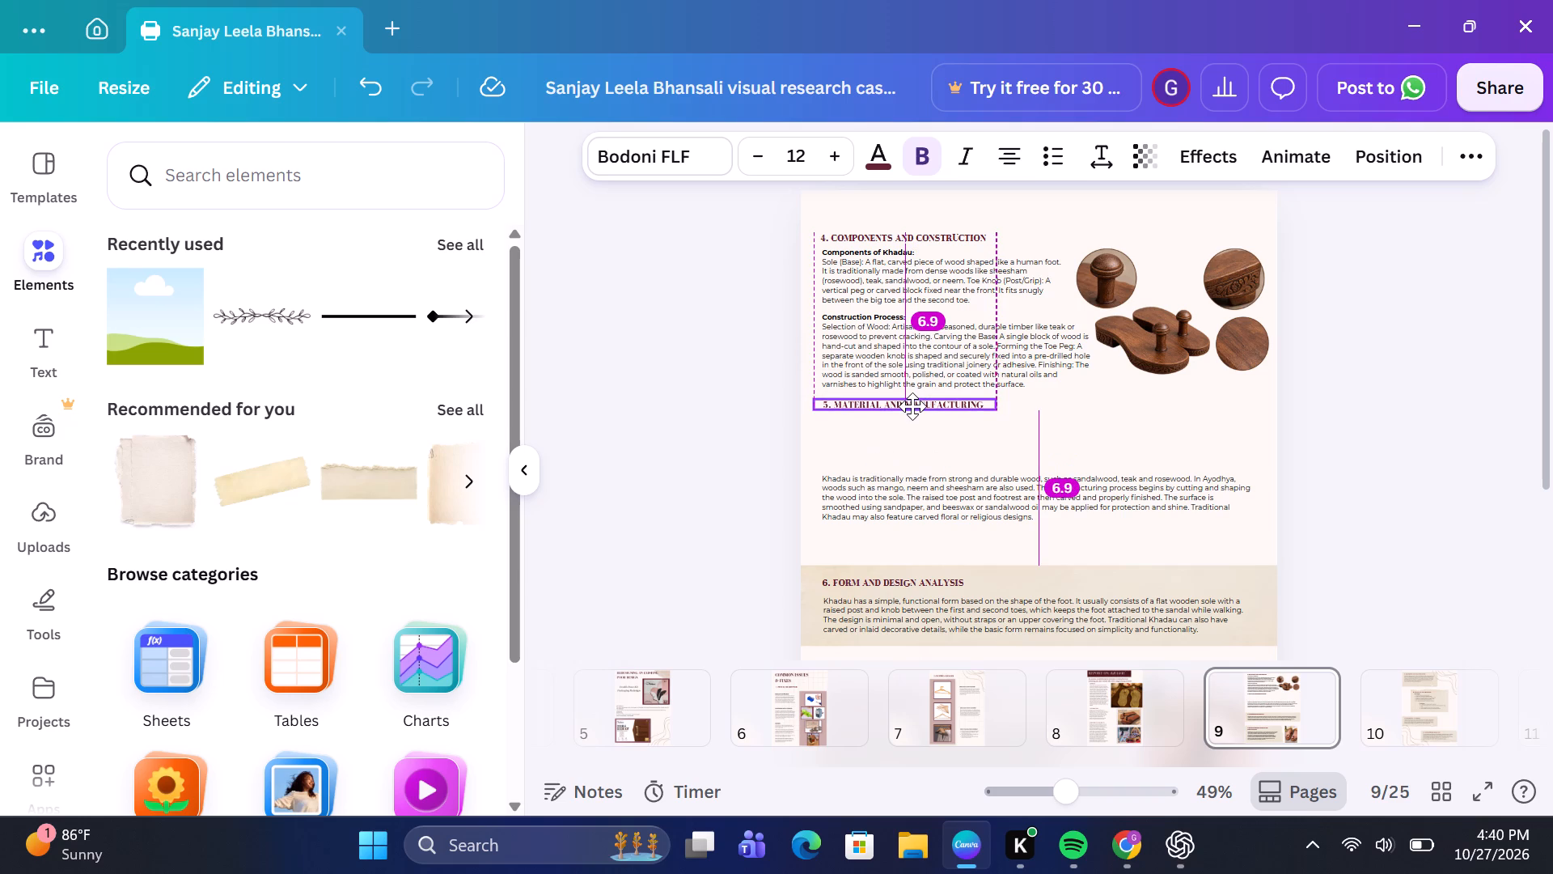
drag(912, 406, 912, 407)
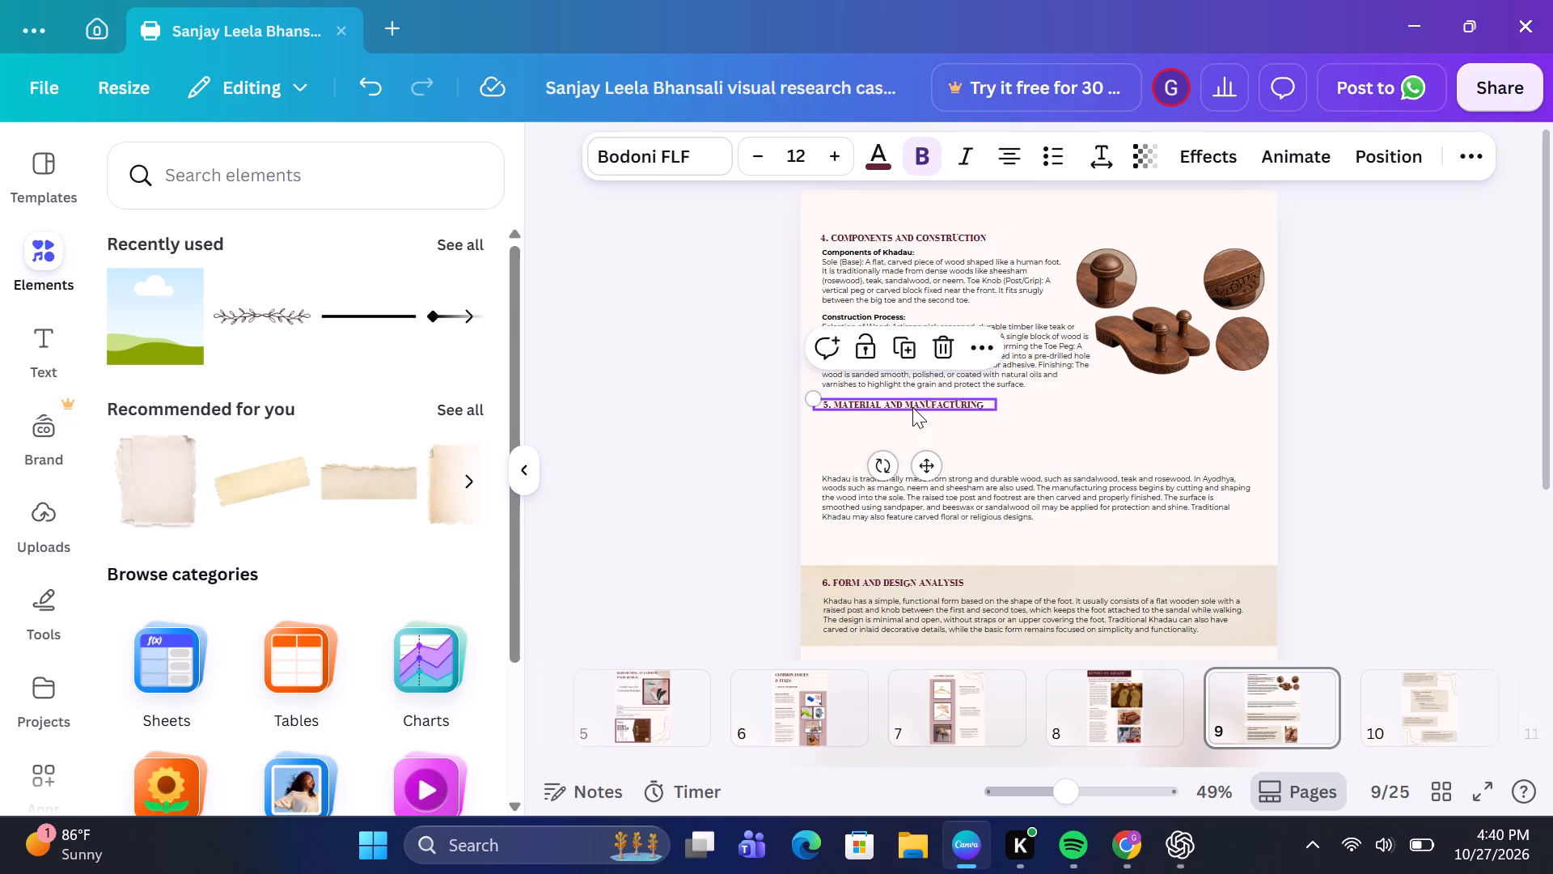
Narrow the section 5 Material and Manufacturing paragraph and move it up directly under its heading, aligned with the section 4 text.
click(995, 510)
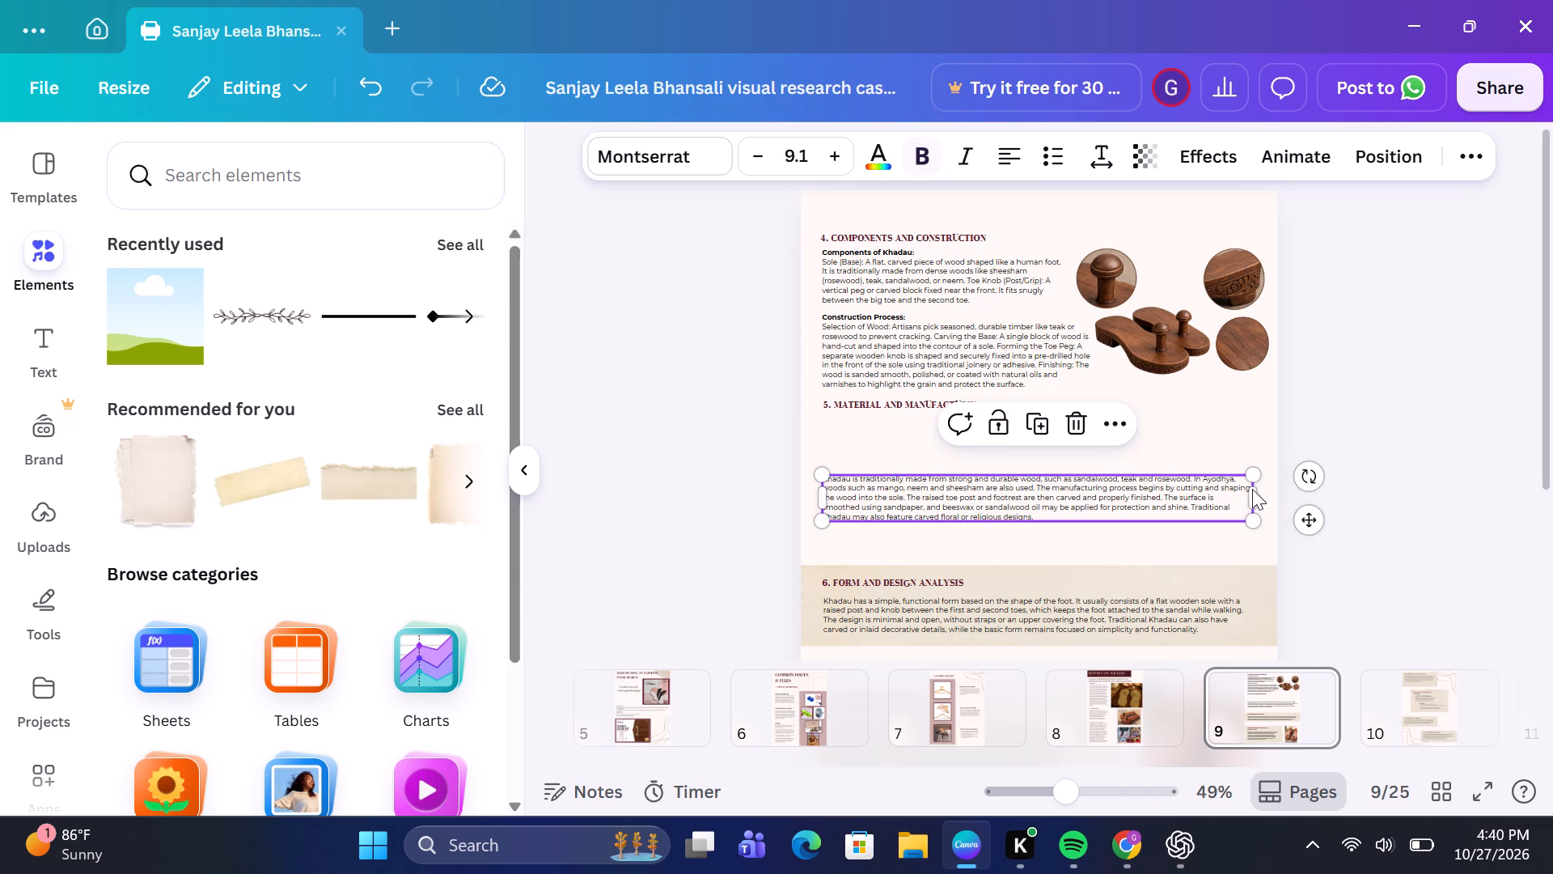
drag(1258, 495, 1086, 500)
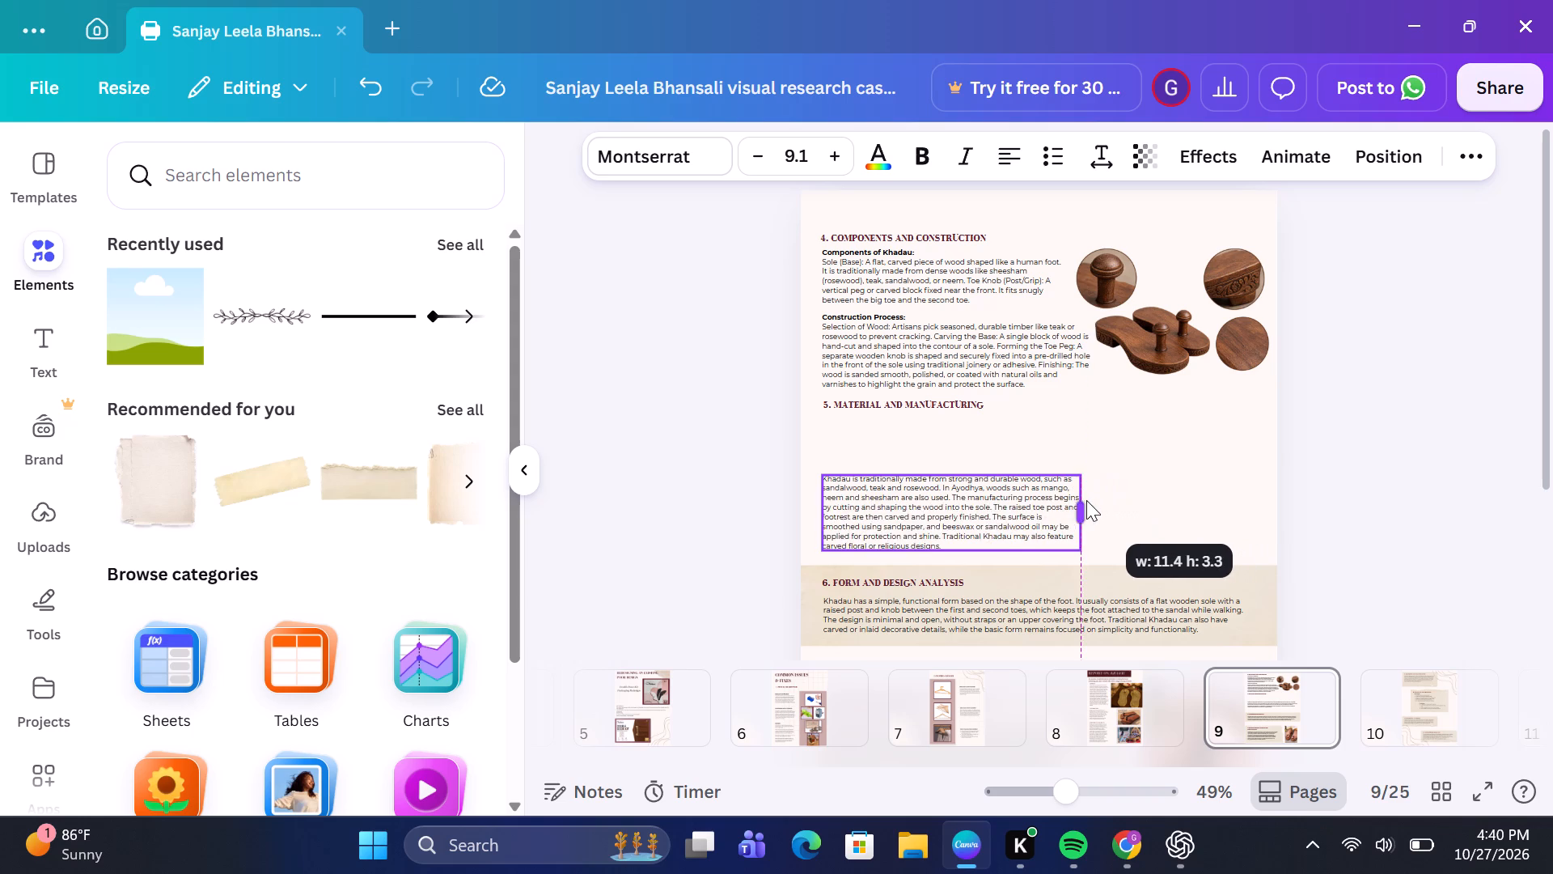
drag(1086, 500, 1070, 500)
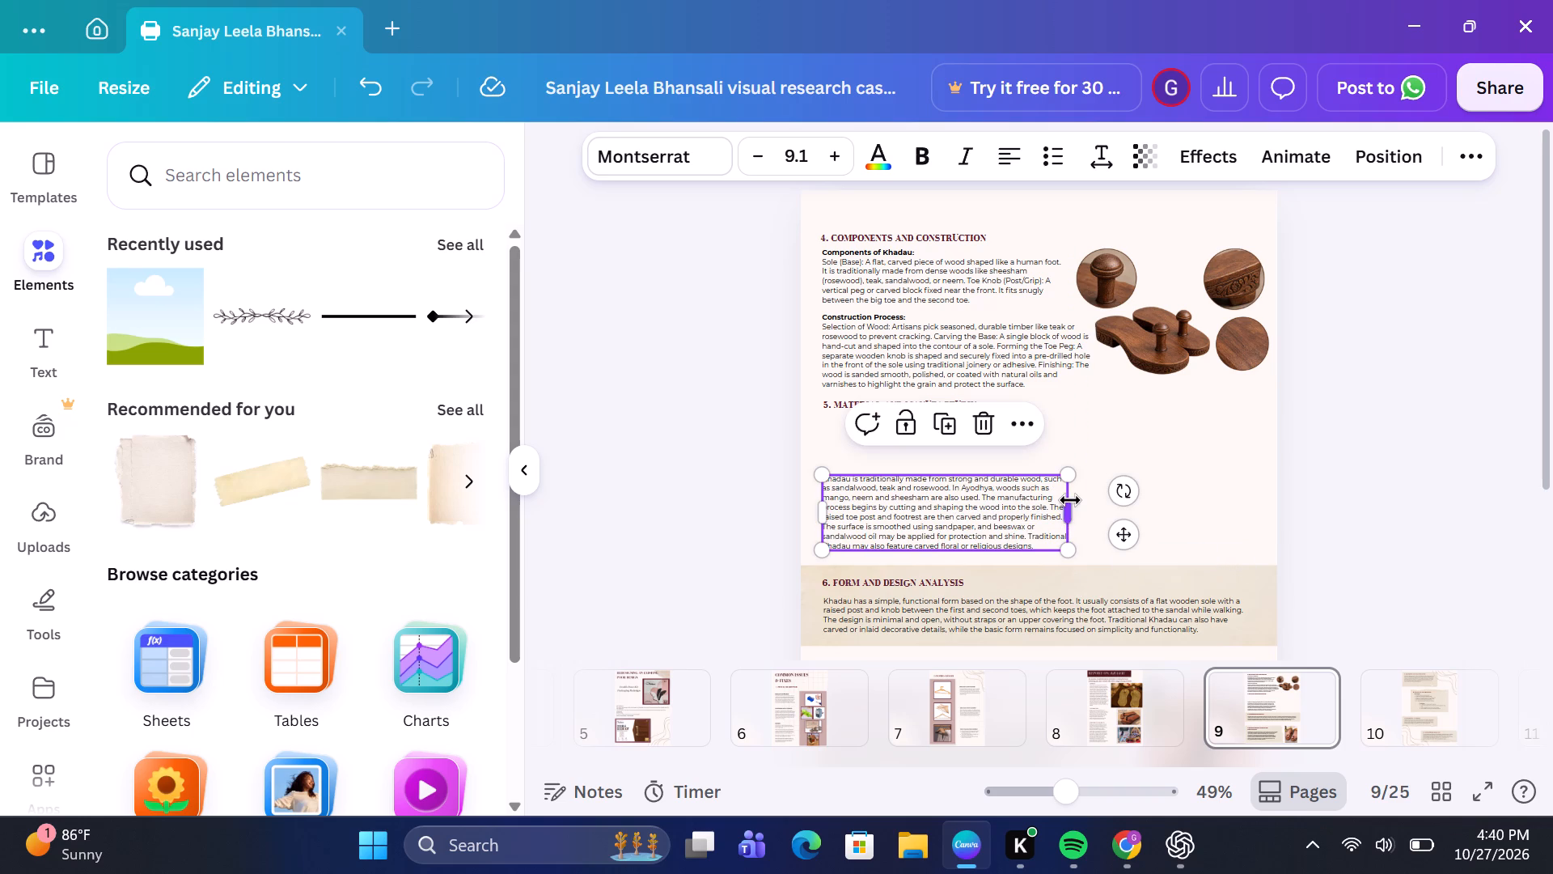
drag(982, 518, 977, 461)
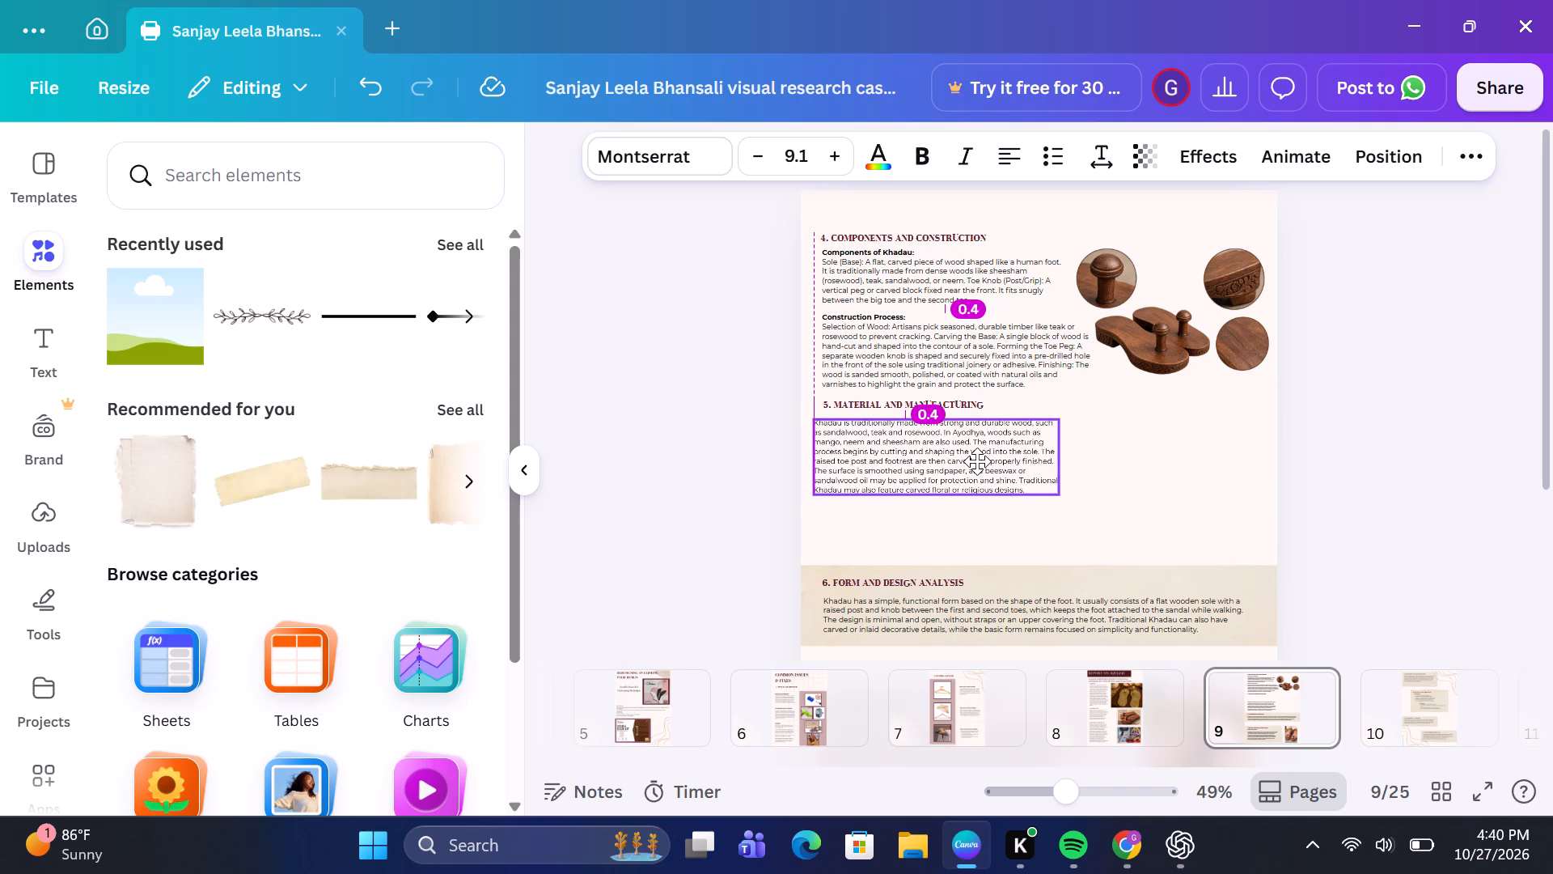
drag(977, 461, 984, 458)
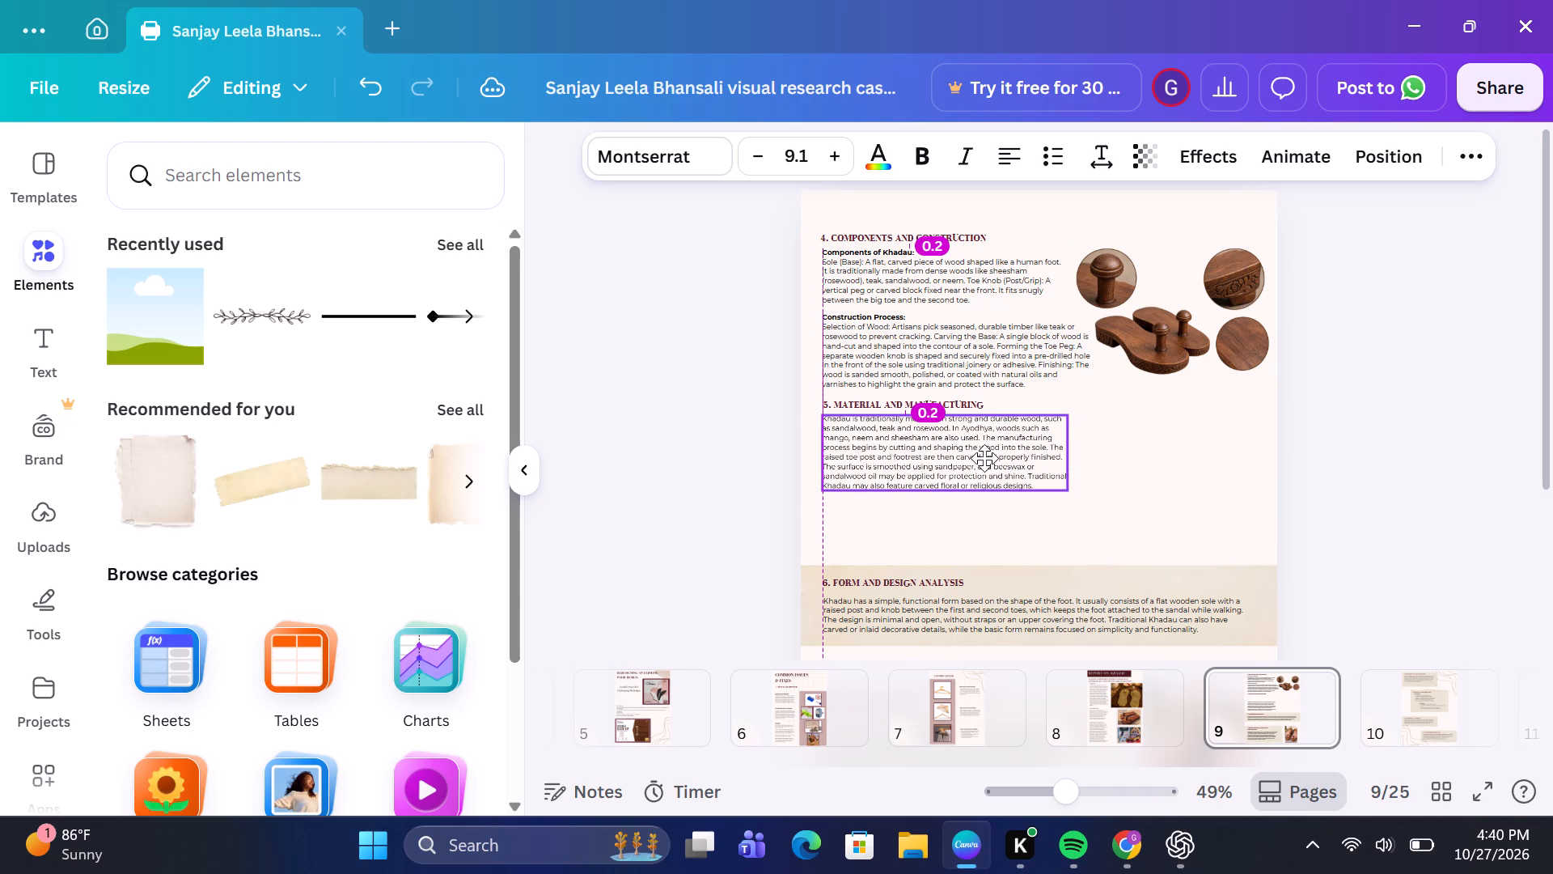
drag(984, 458, 984, 460)
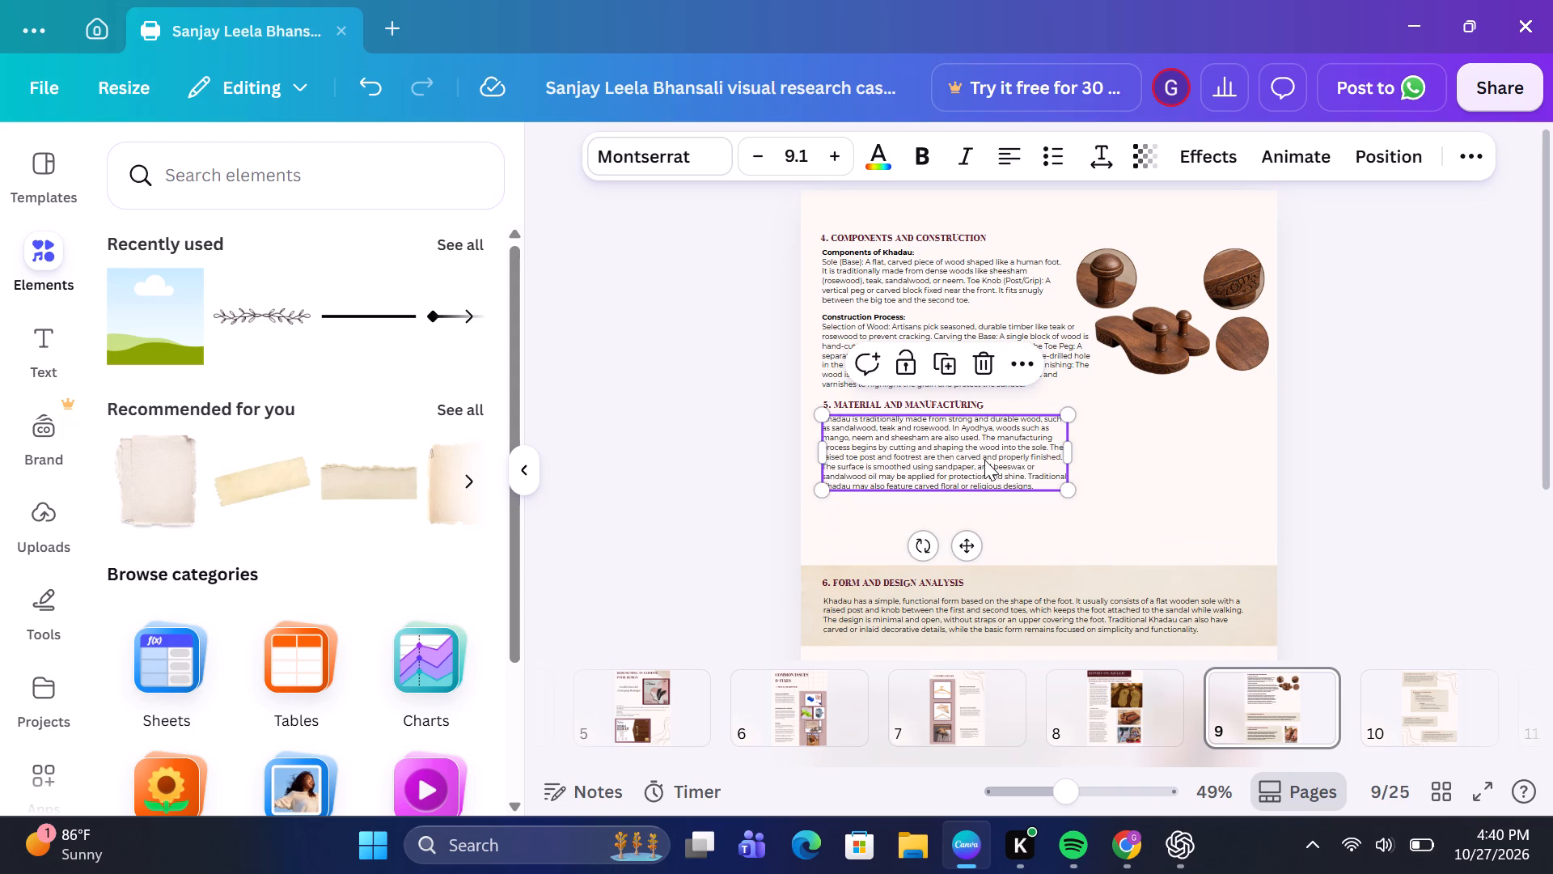
Narrow the Construction Process text box to the same width as the section 5 paragraph.
click(1002, 327)
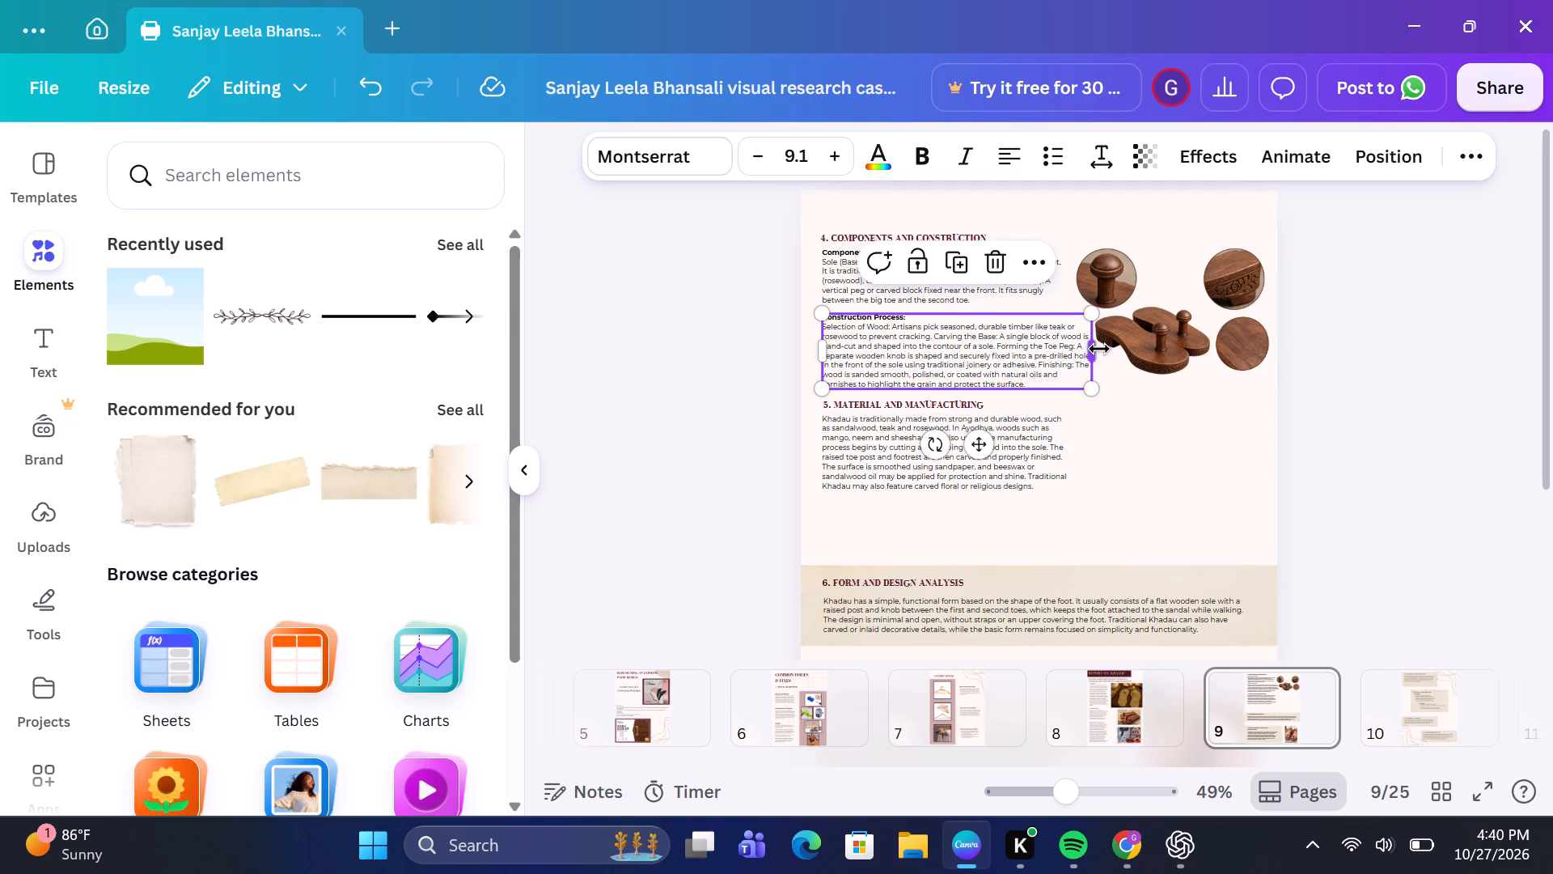
drag(1099, 349, 1078, 352)
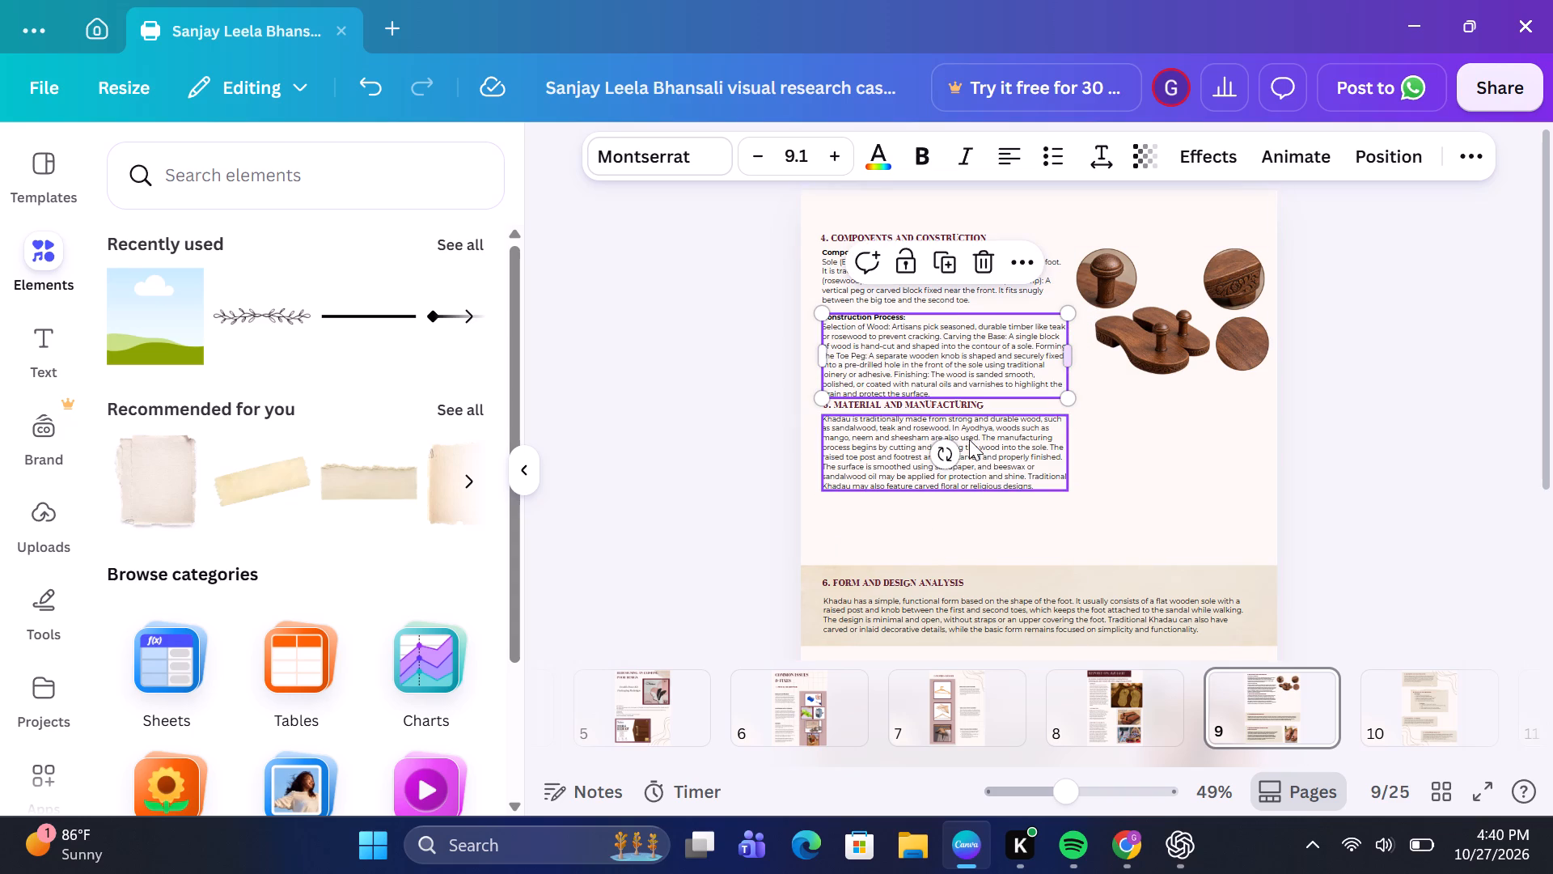
Move the section 5 paragraph and its Material and Manufacturing heading down, just above section 6.
drag(969, 439, 959, 497)
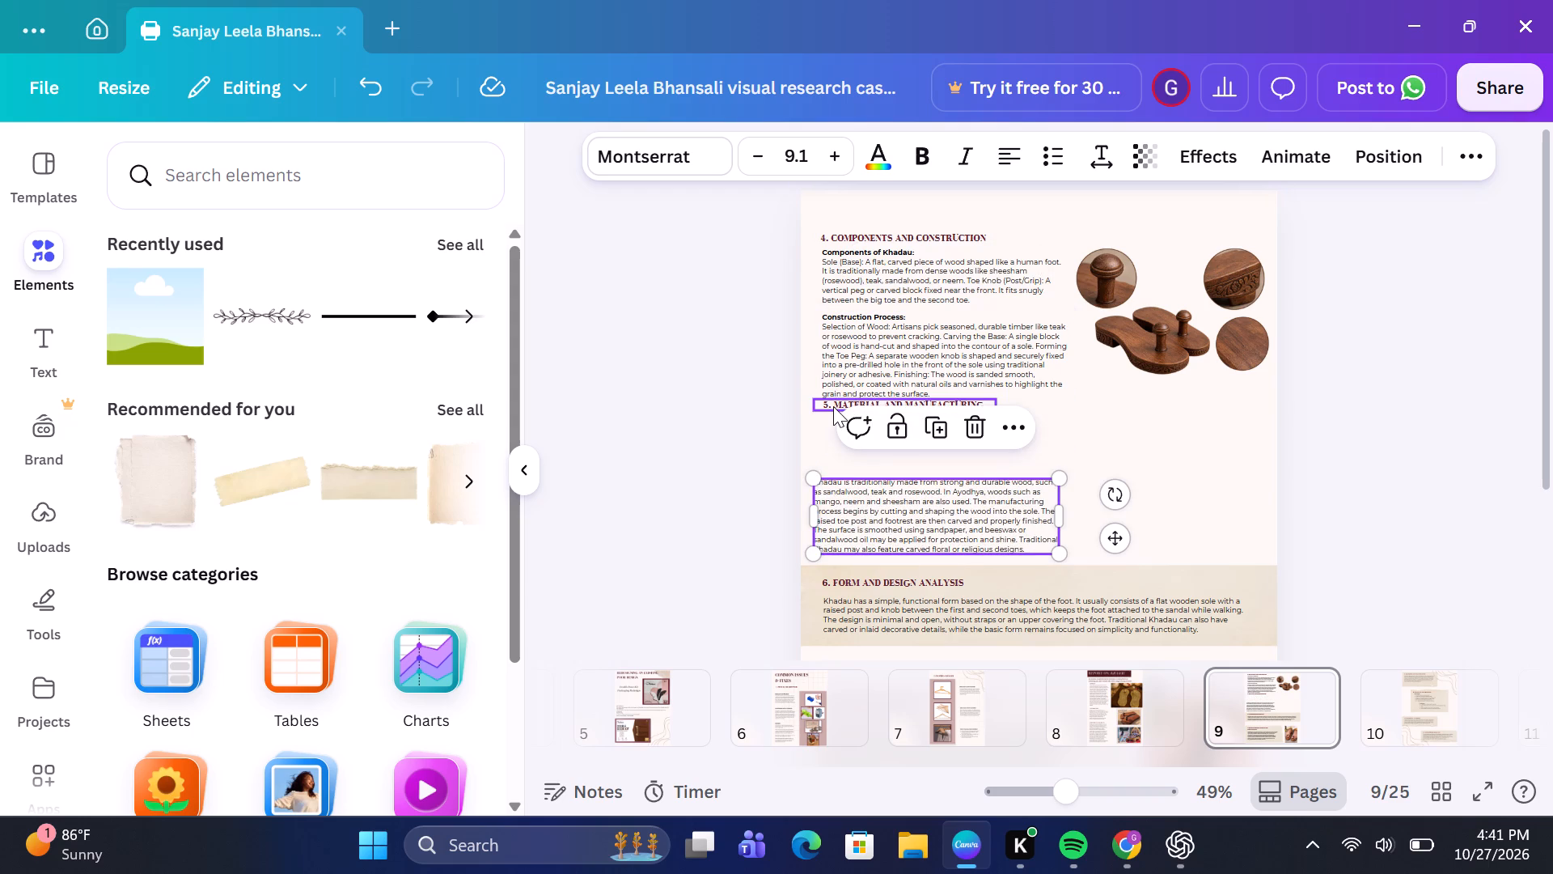
click(833, 406)
drag(906, 404, 913, 466)
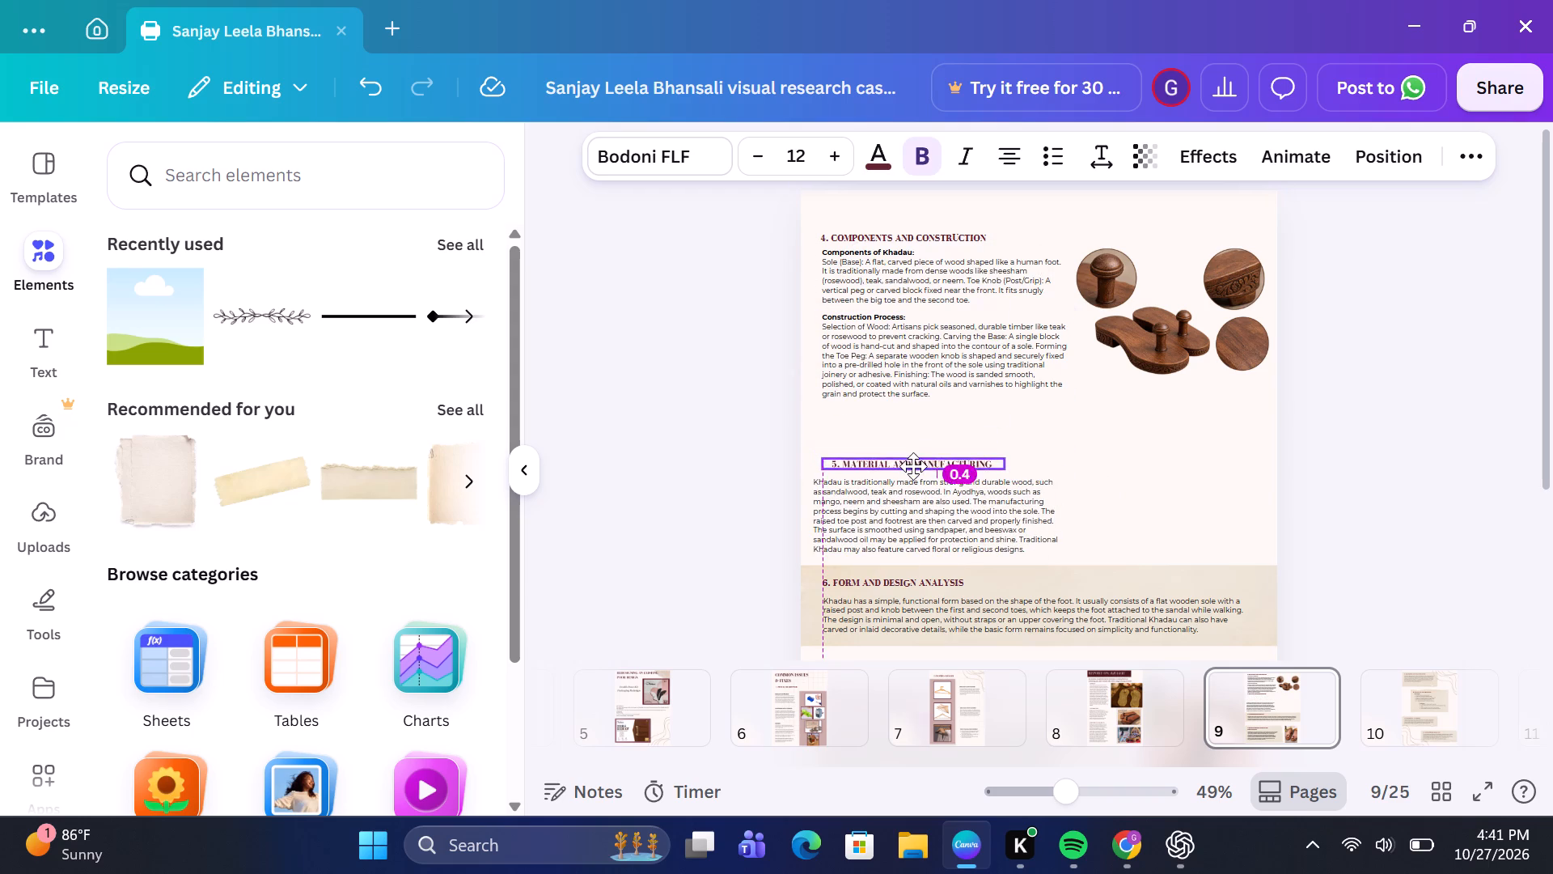
drag(913, 466, 897, 470)
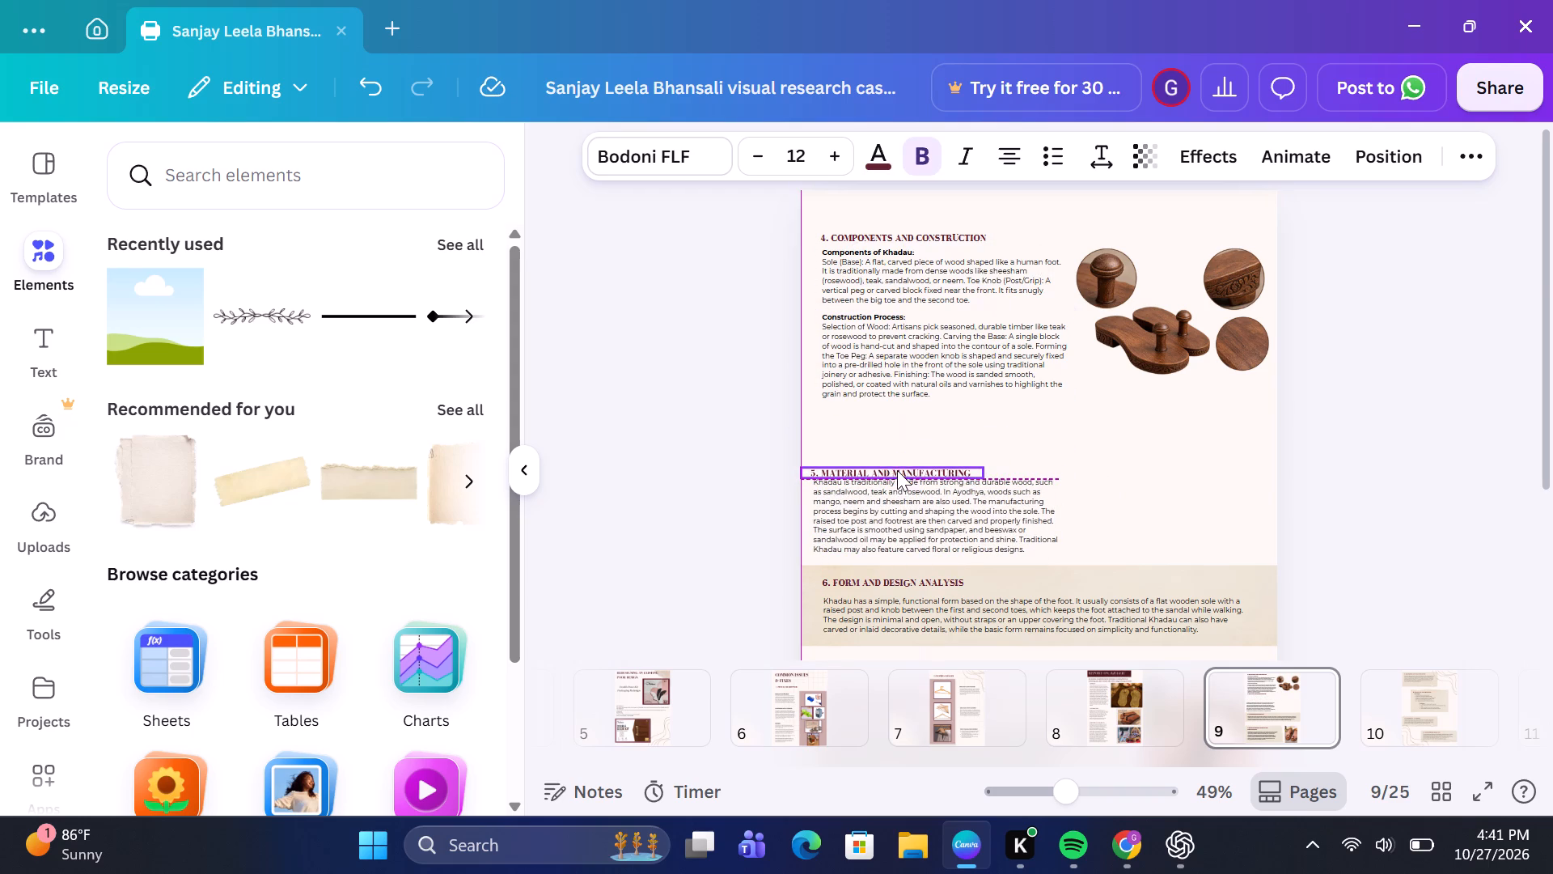
Delete the paper background behind section 7 and the whole section 6 Form and Design Analysis block, including its text.
scroll(897, 470, down, 1)
click(1097, 473)
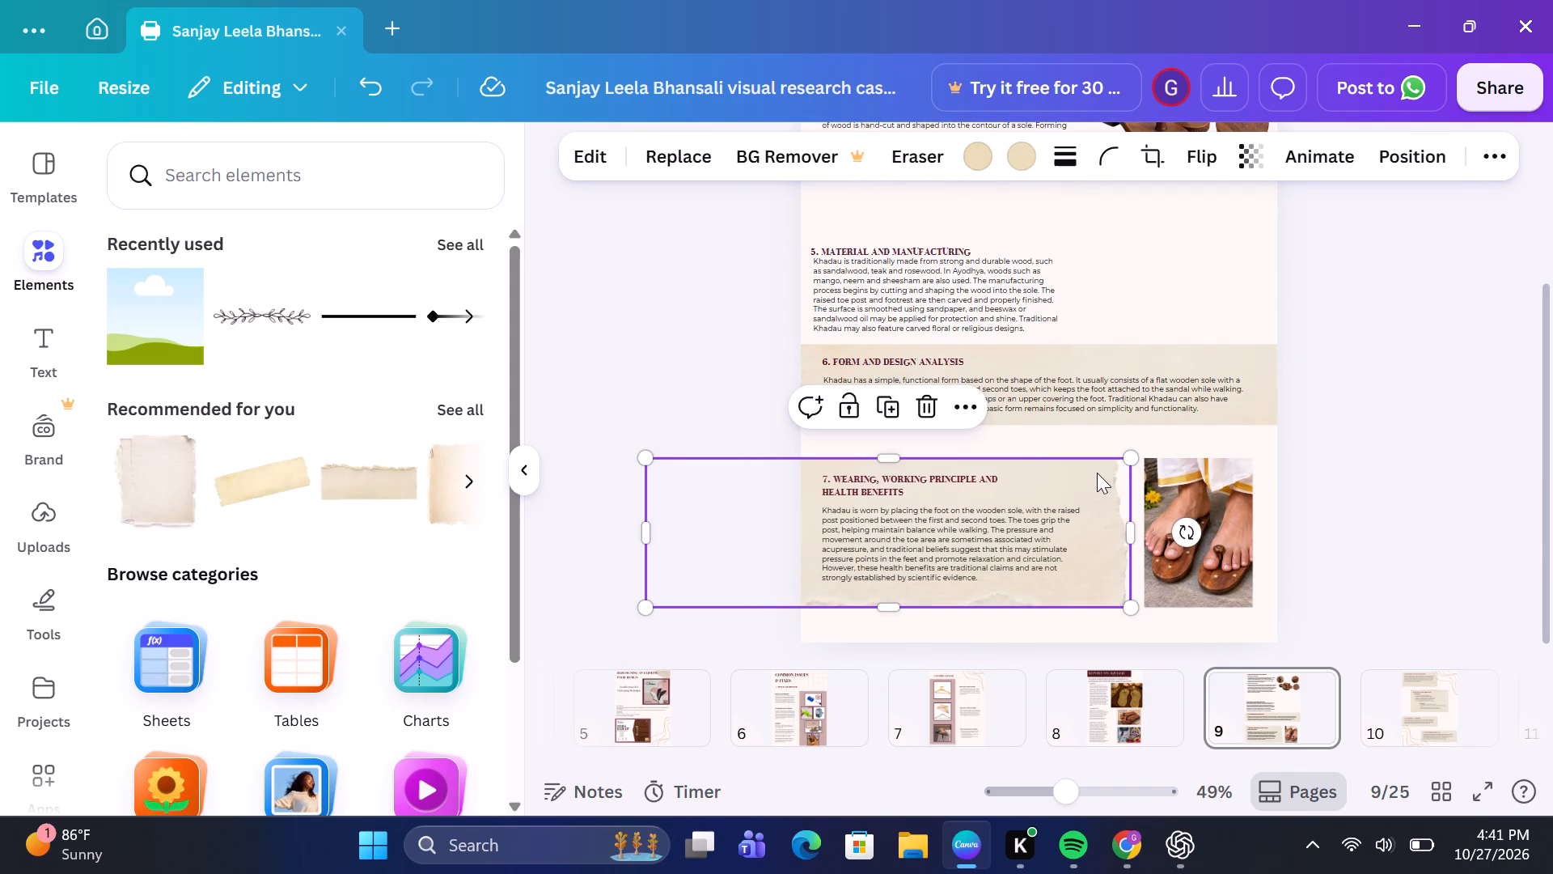
key(BackSpace)
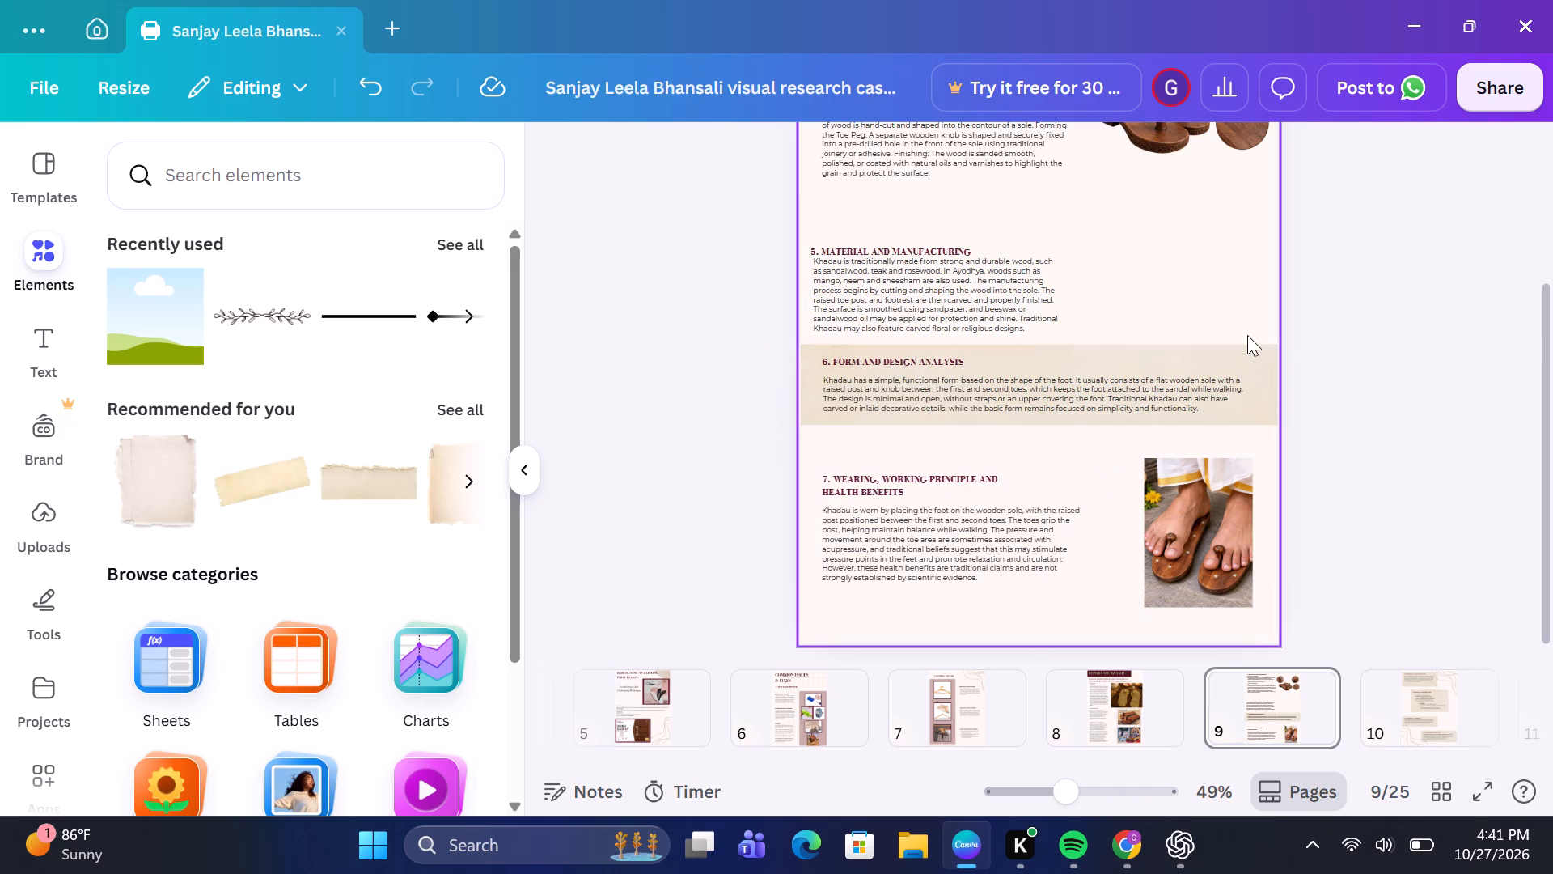
click(1251, 366)
key(BackSpace)
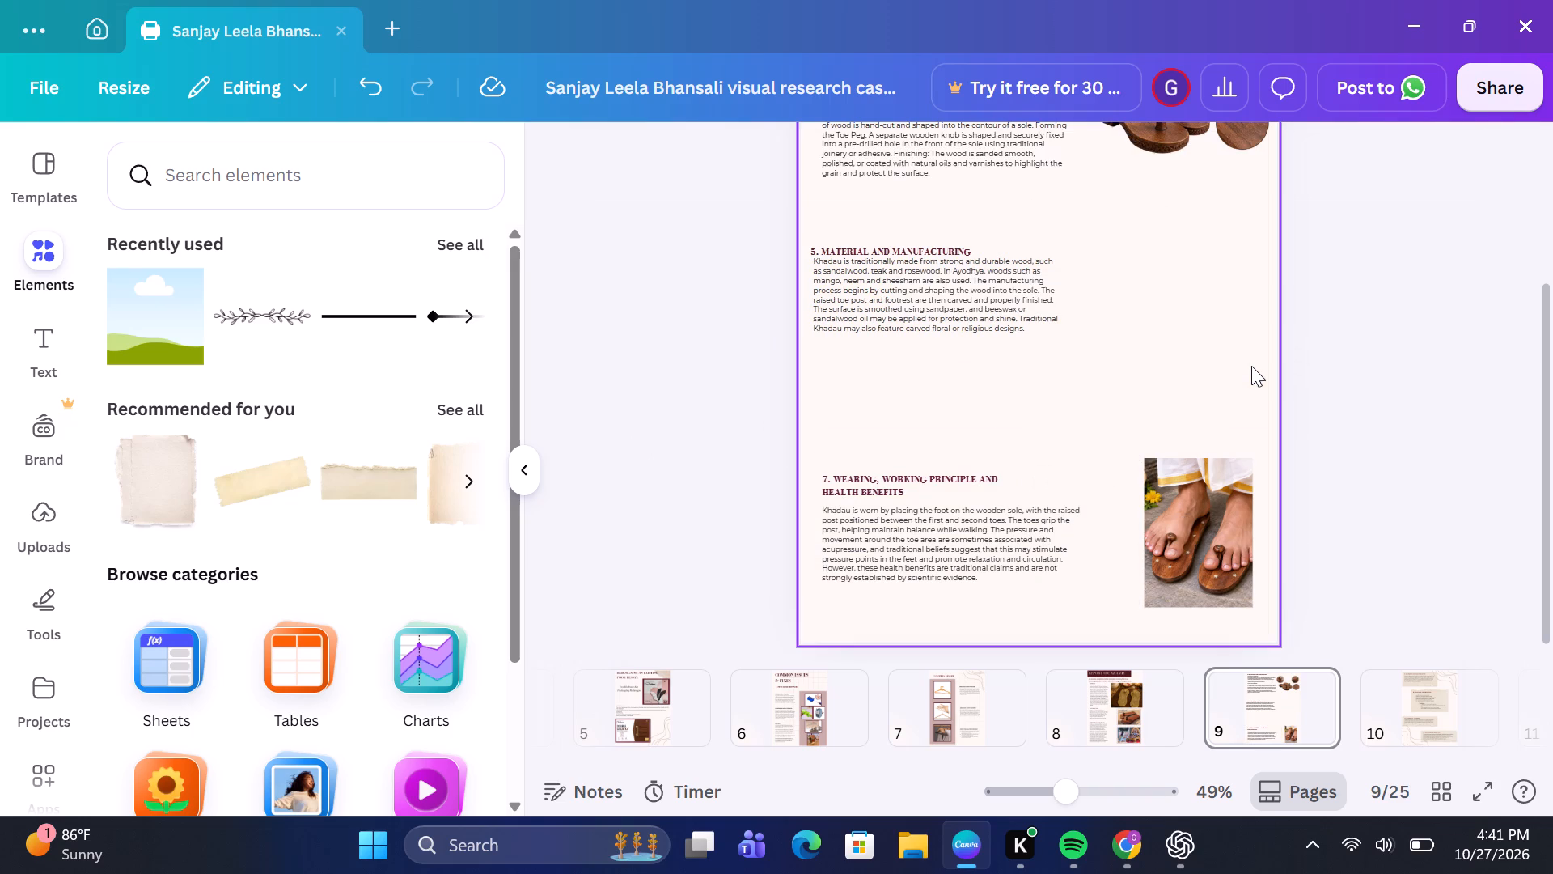
Move the section 5 paragraph down to just above section 7 and place its Material and Manufacturing heading directly over it.
drag(948, 299, 957, 401)
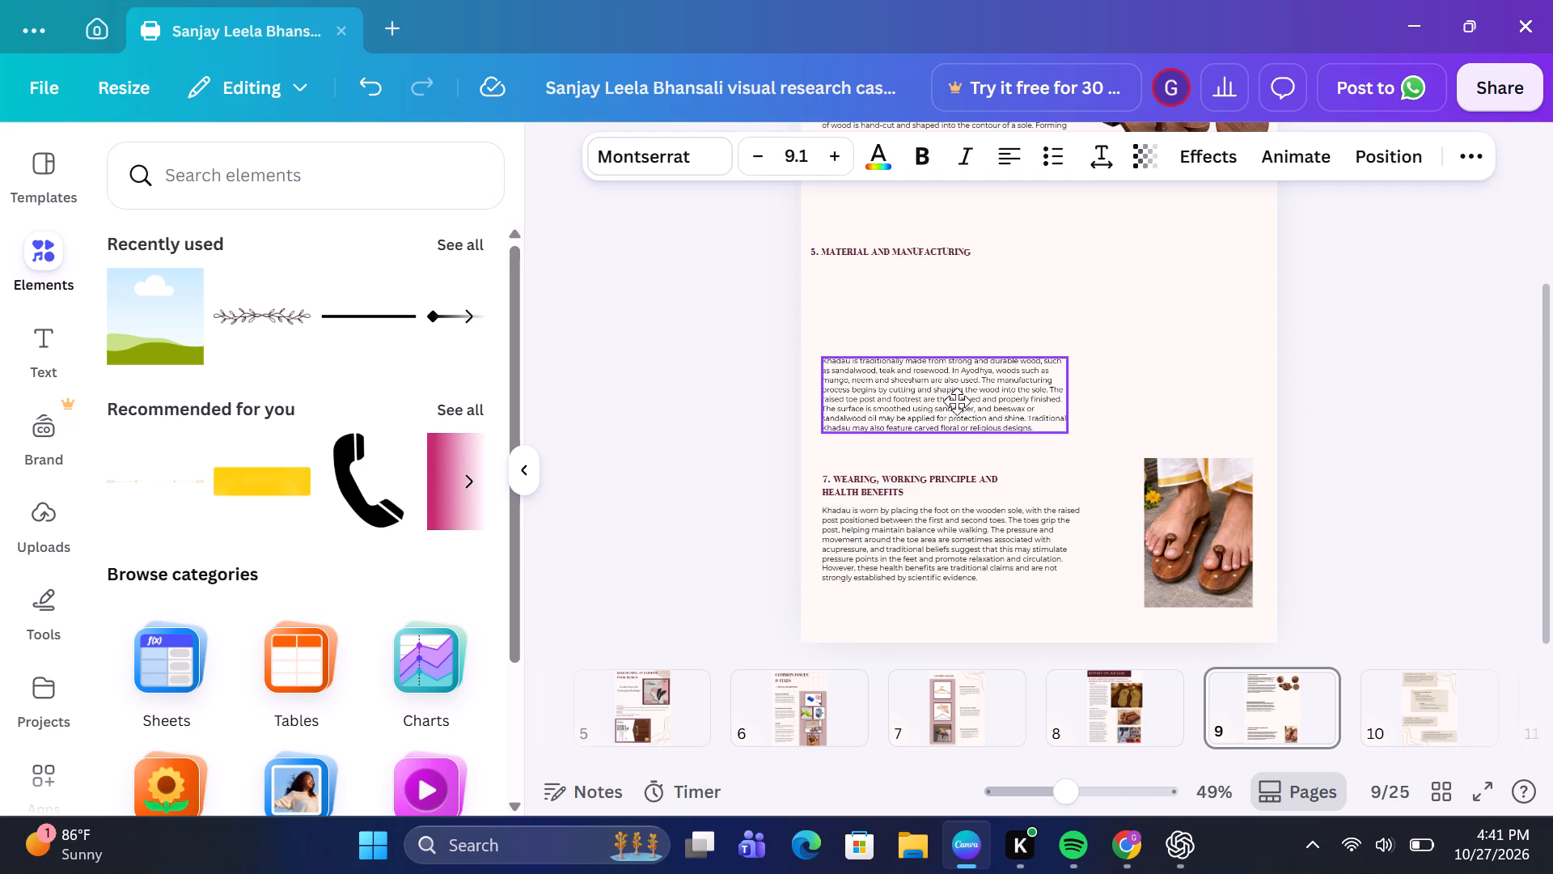
drag(957, 401, 946, 433)
click(914, 251)
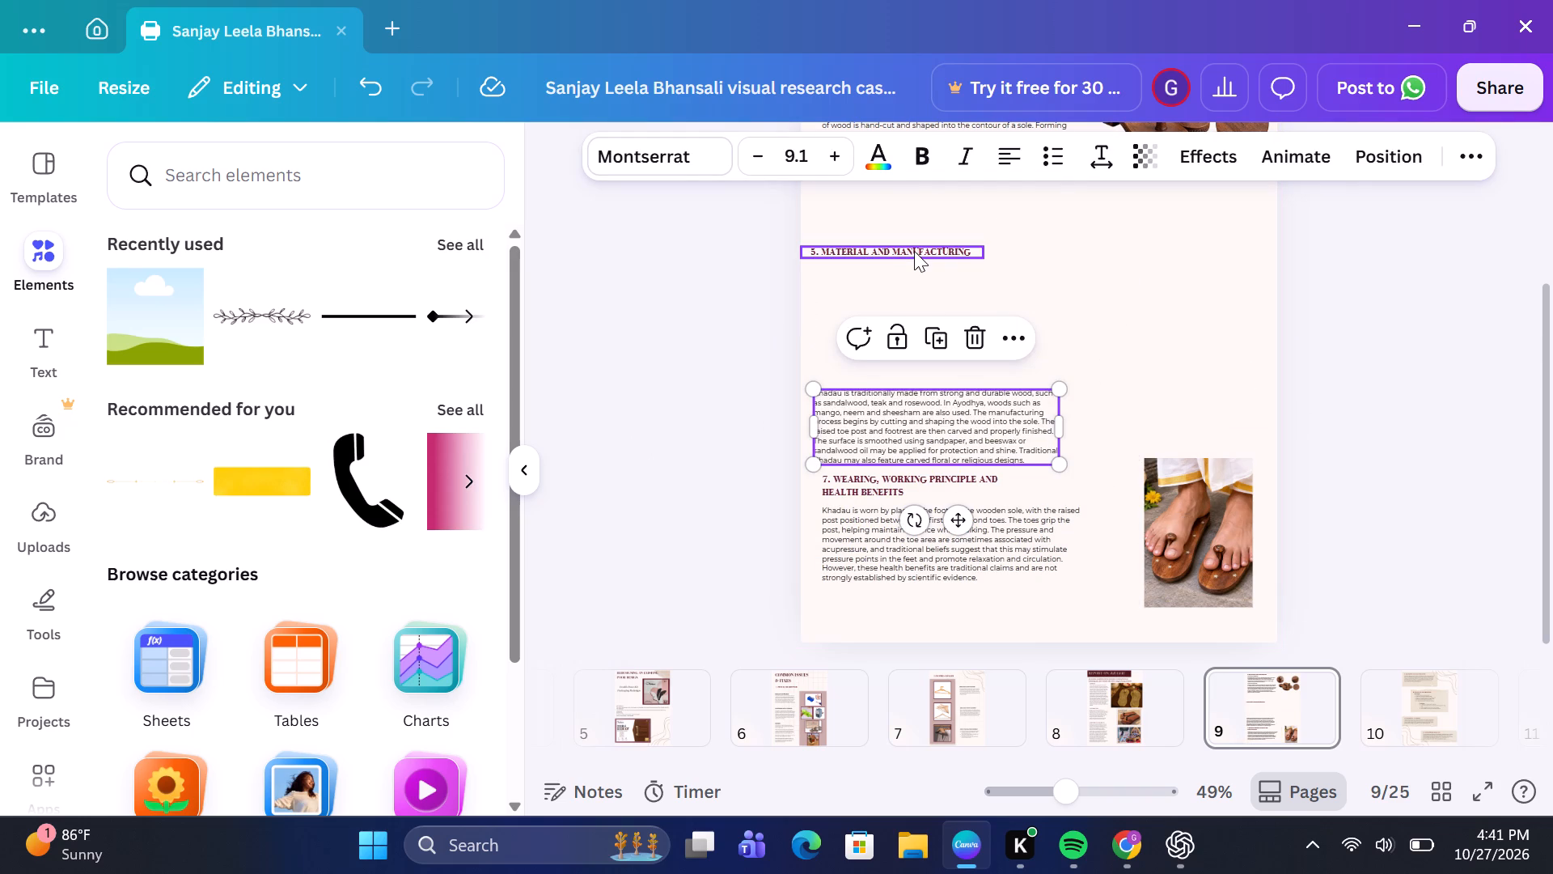
drag(914, 251, 920, 375)
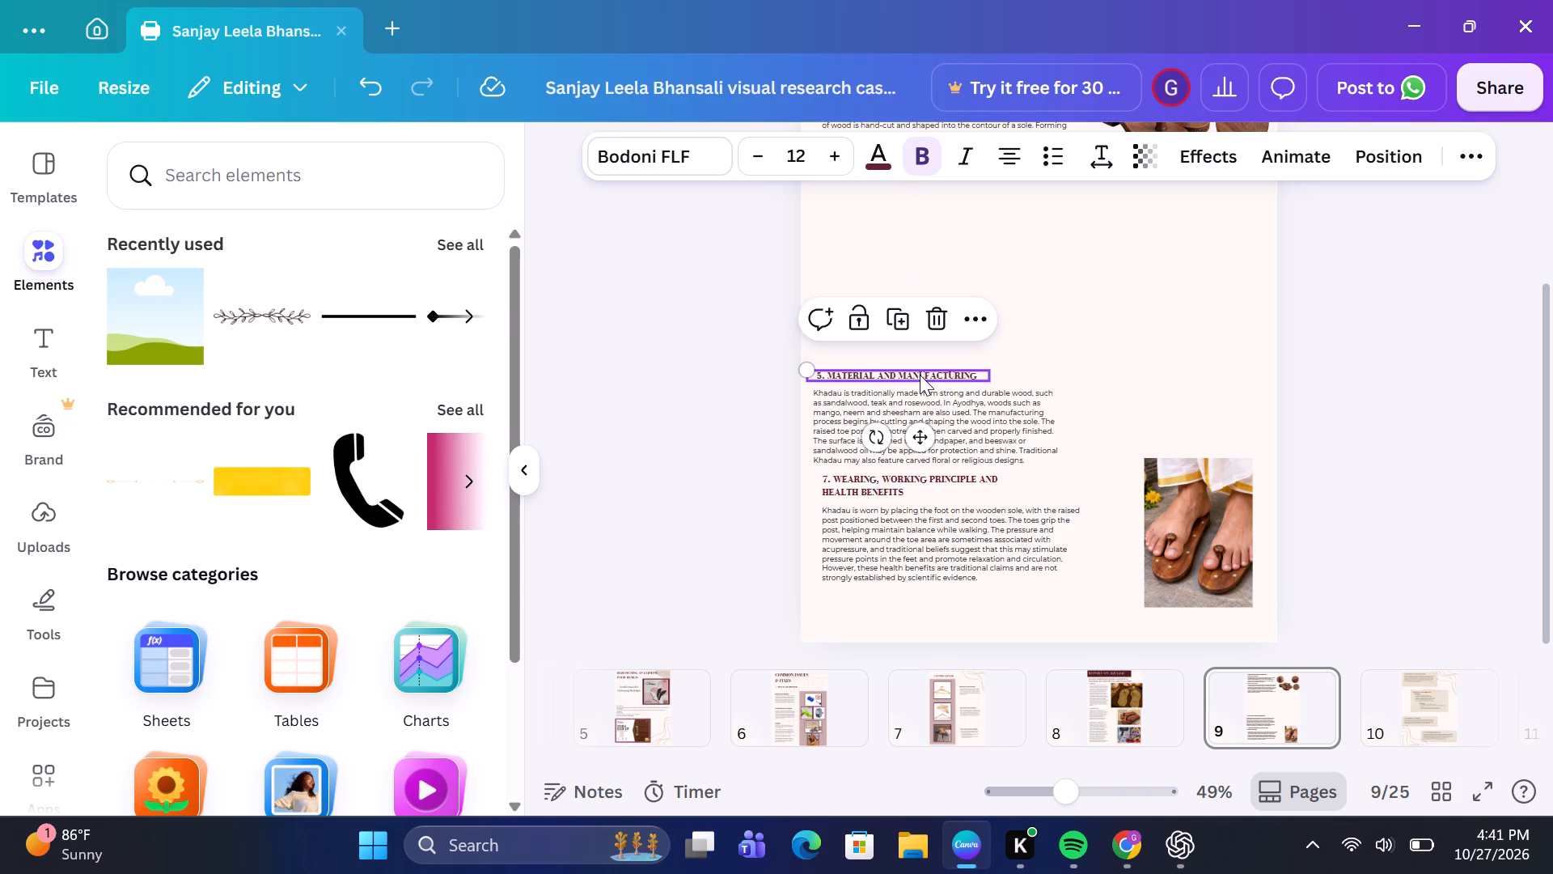
Narrow the Components of Khadau and Construction Process text boxes to one matching width, leaving a gap before the wooden Khadau image.
scroll(1052, 457, up, 1)
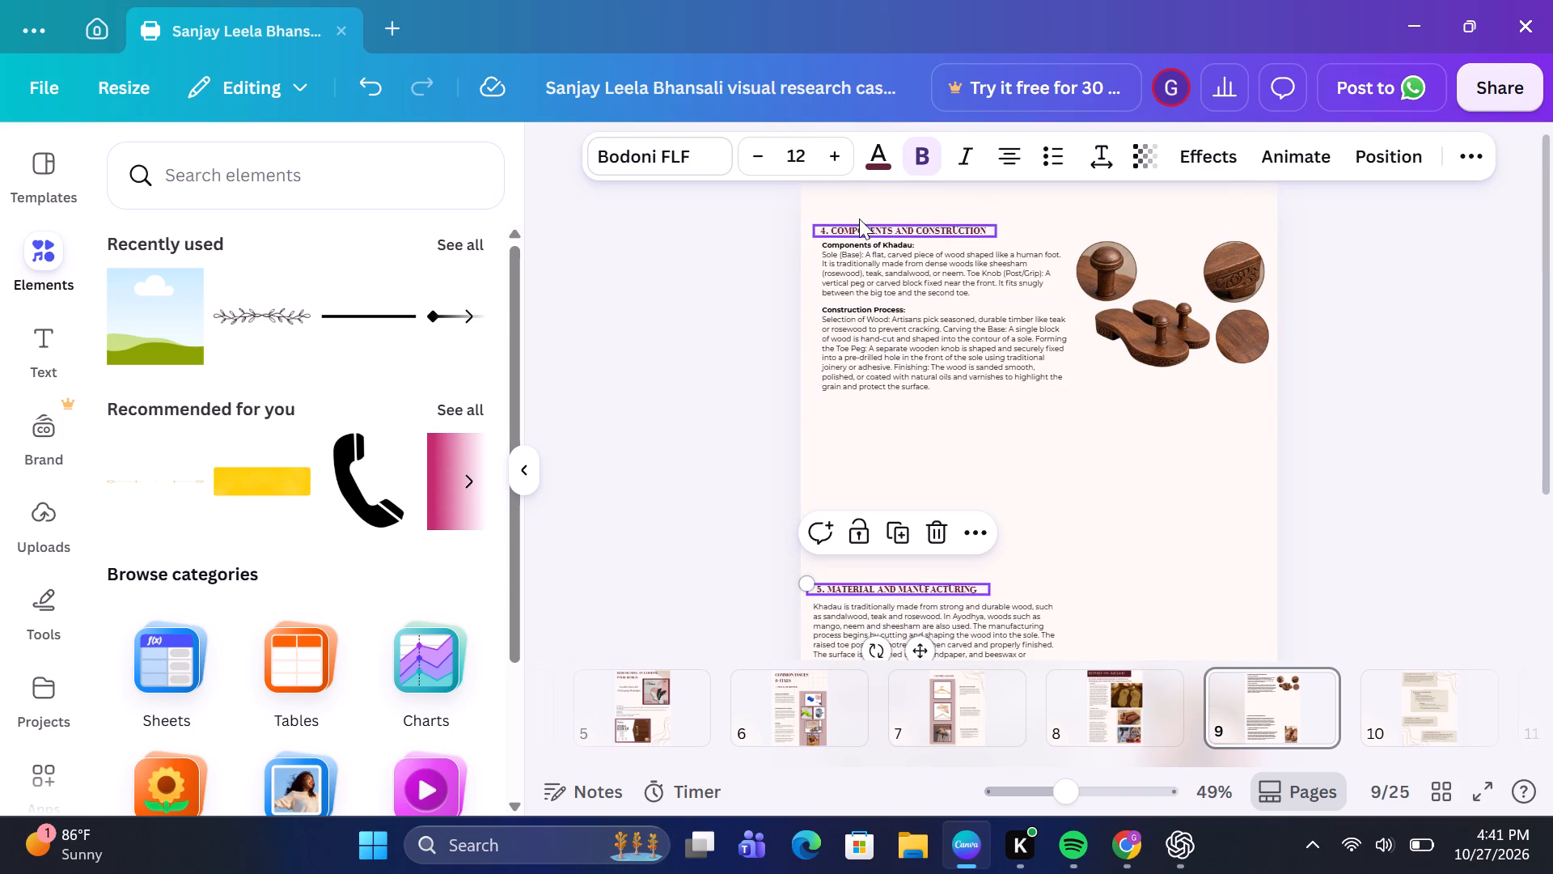
click(933, 278)
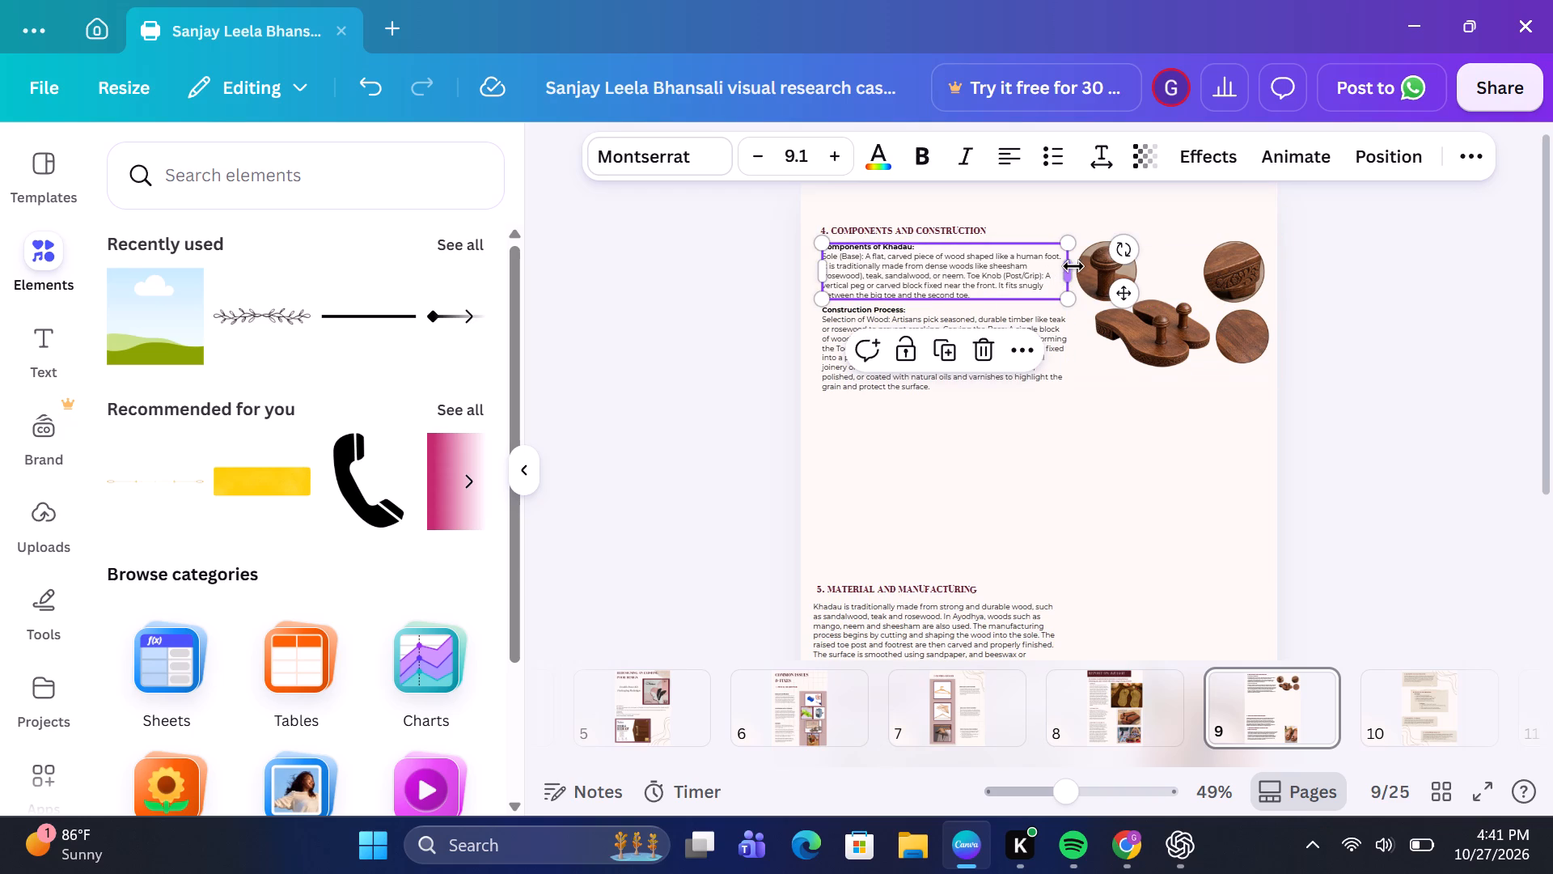
drag(1073, 266, 1056, 265)
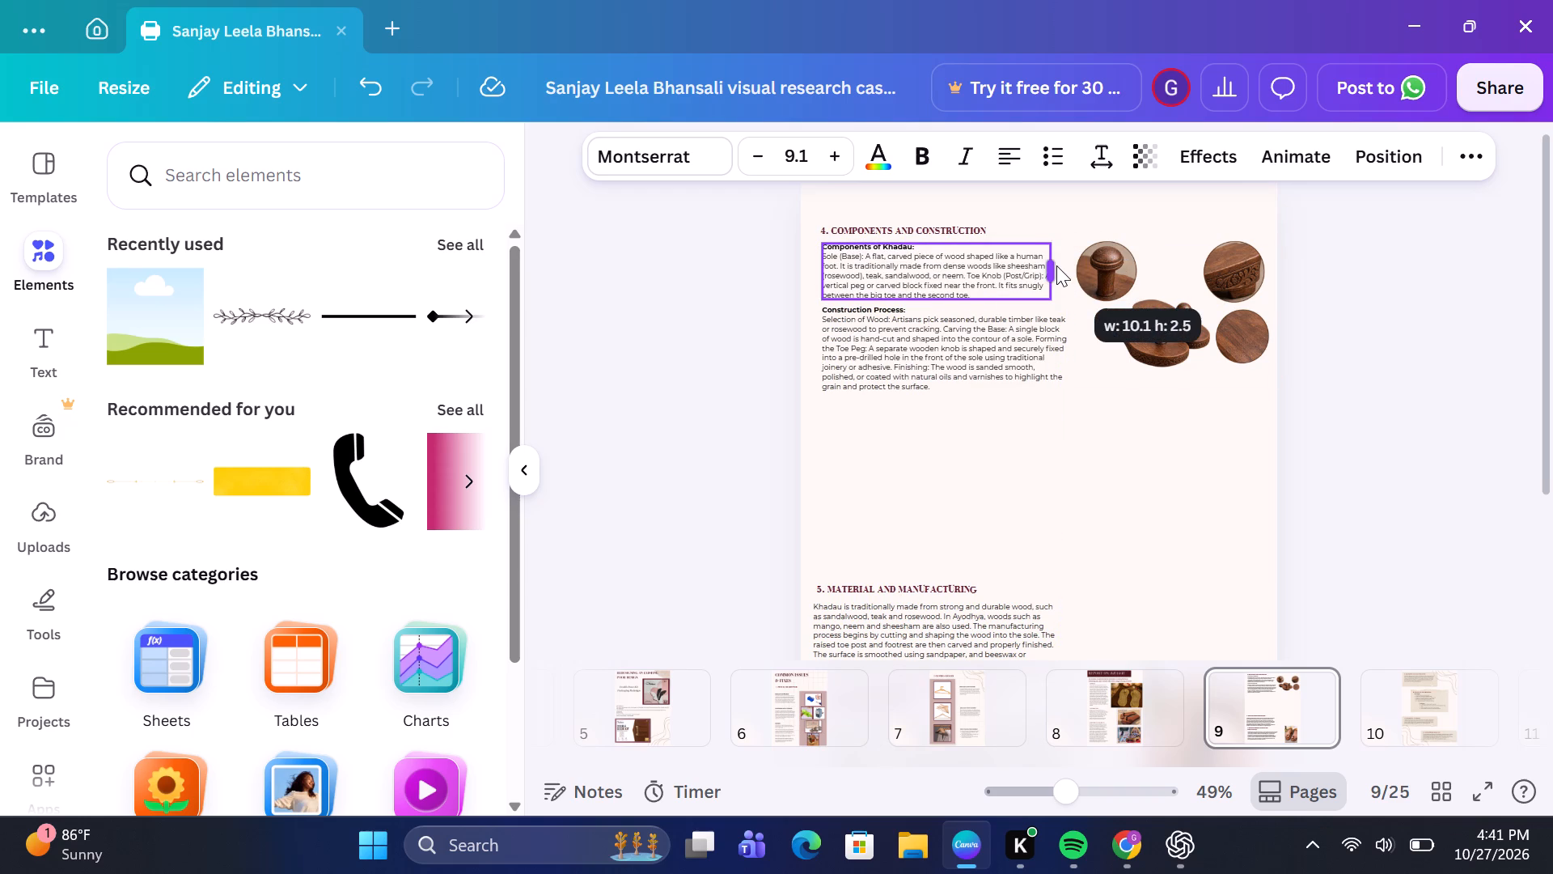
drag(1056, 265, 1060, 265)
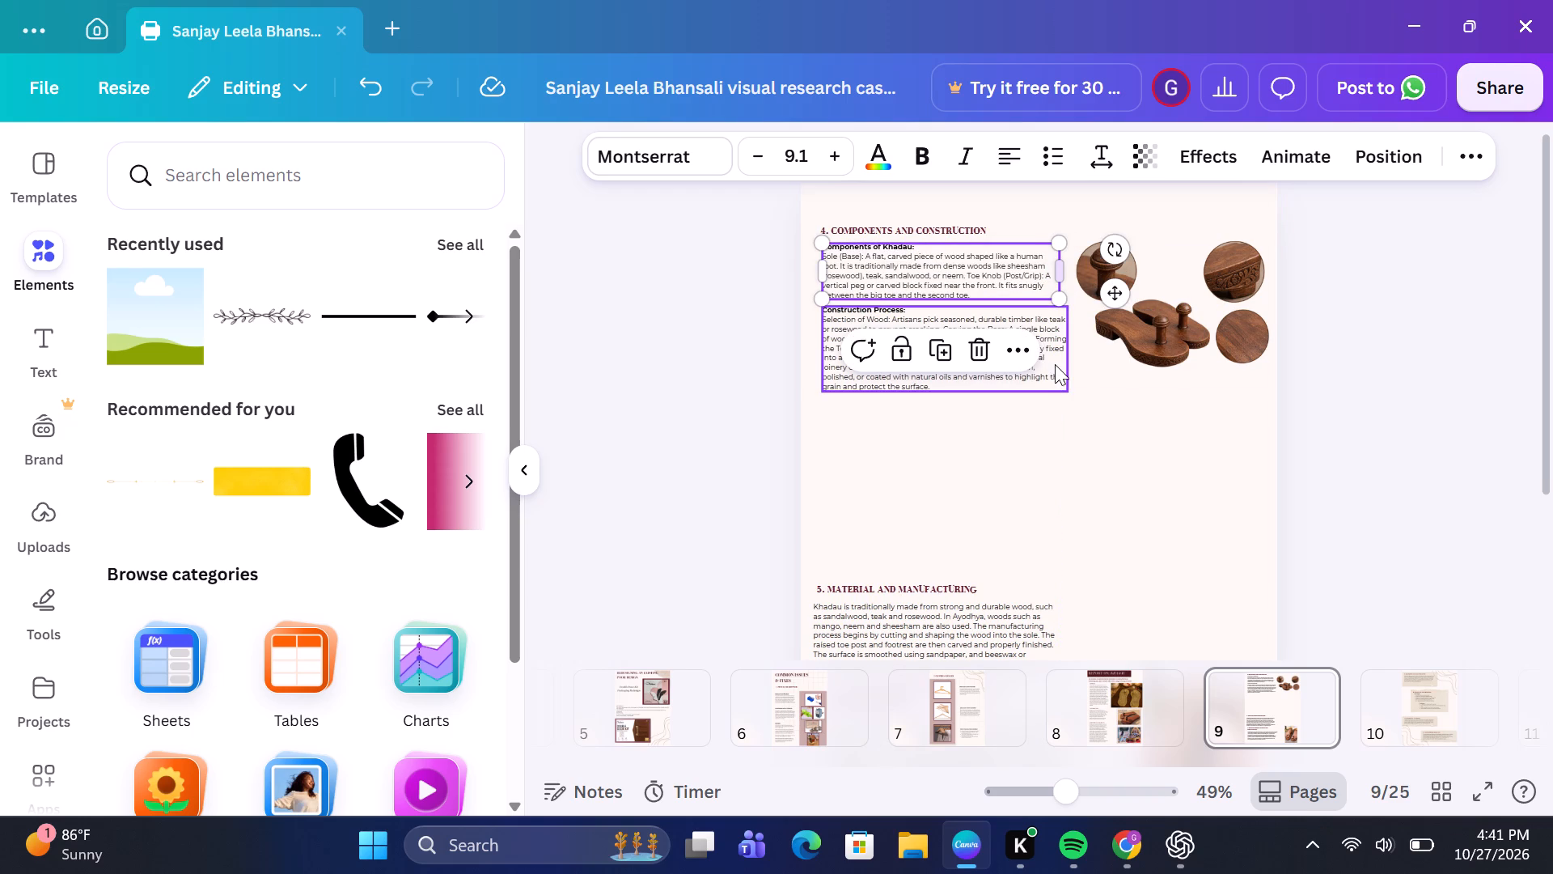
click(1055, 363)
drag(1069, 358, 1059, 358)
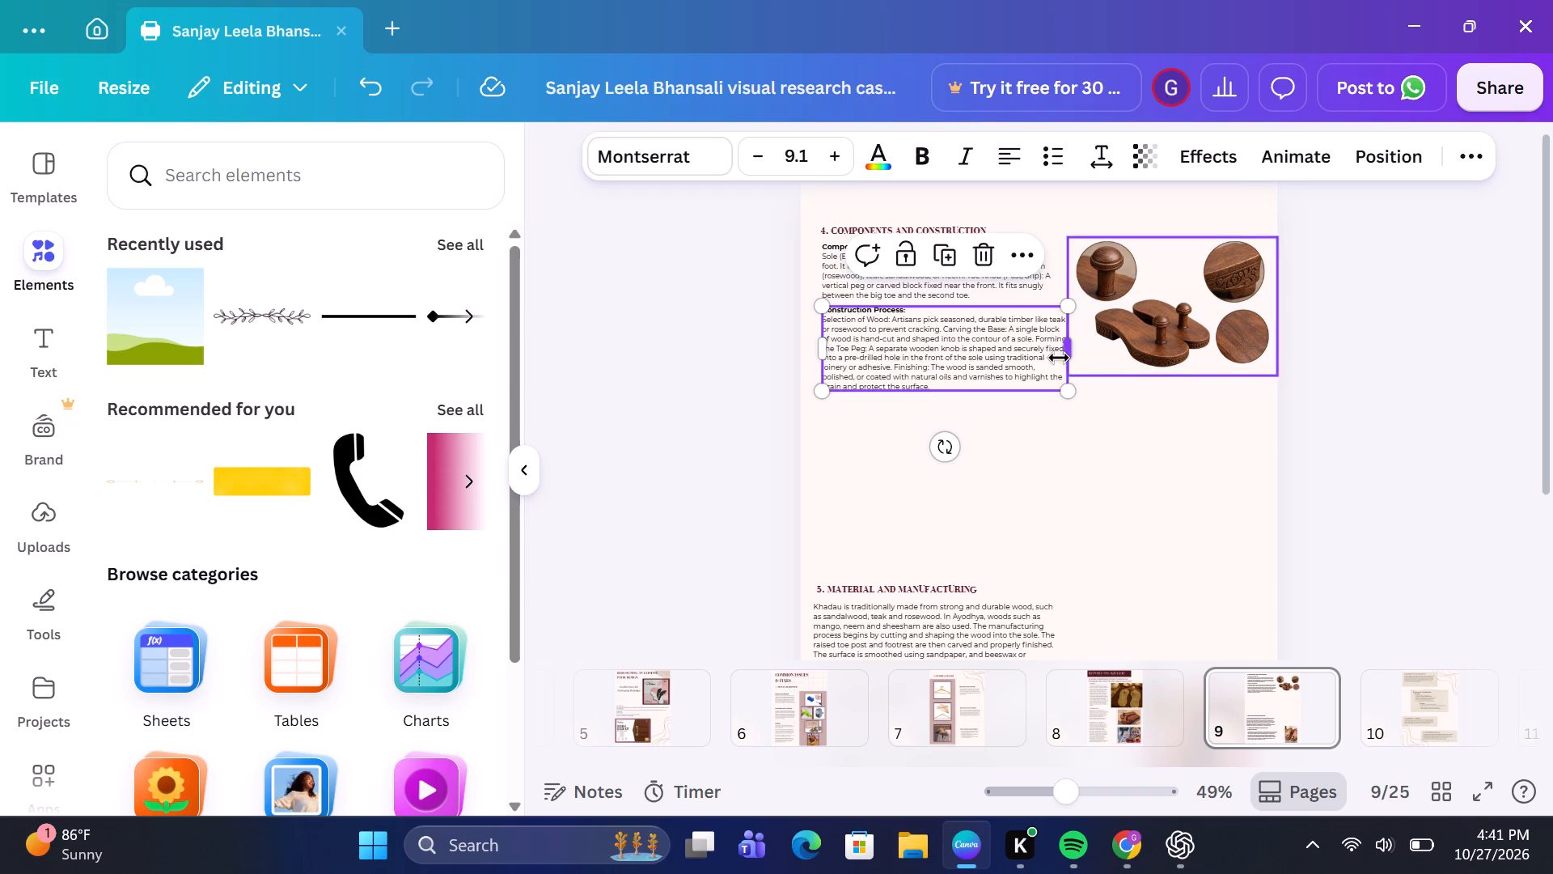
drag(1059, 358, 1055, 358)
click(1124, 477)
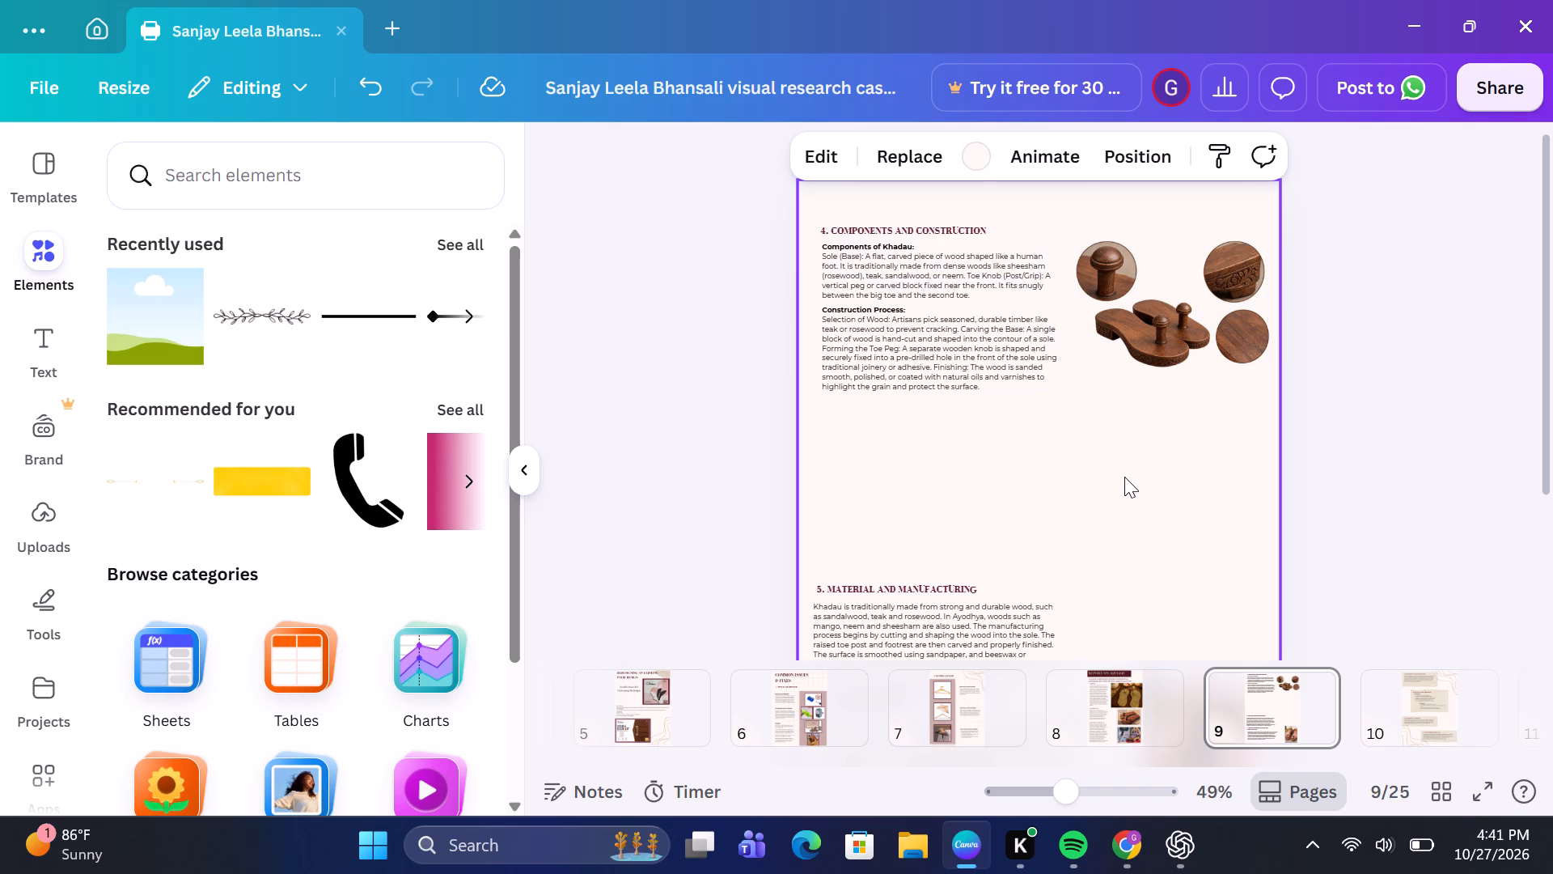
Move the "3.Spiritual and Symbolic Meaning" heading from page 11 to page 9, on the right side above the foot photo.
scroll(1365, 696, left, 3)
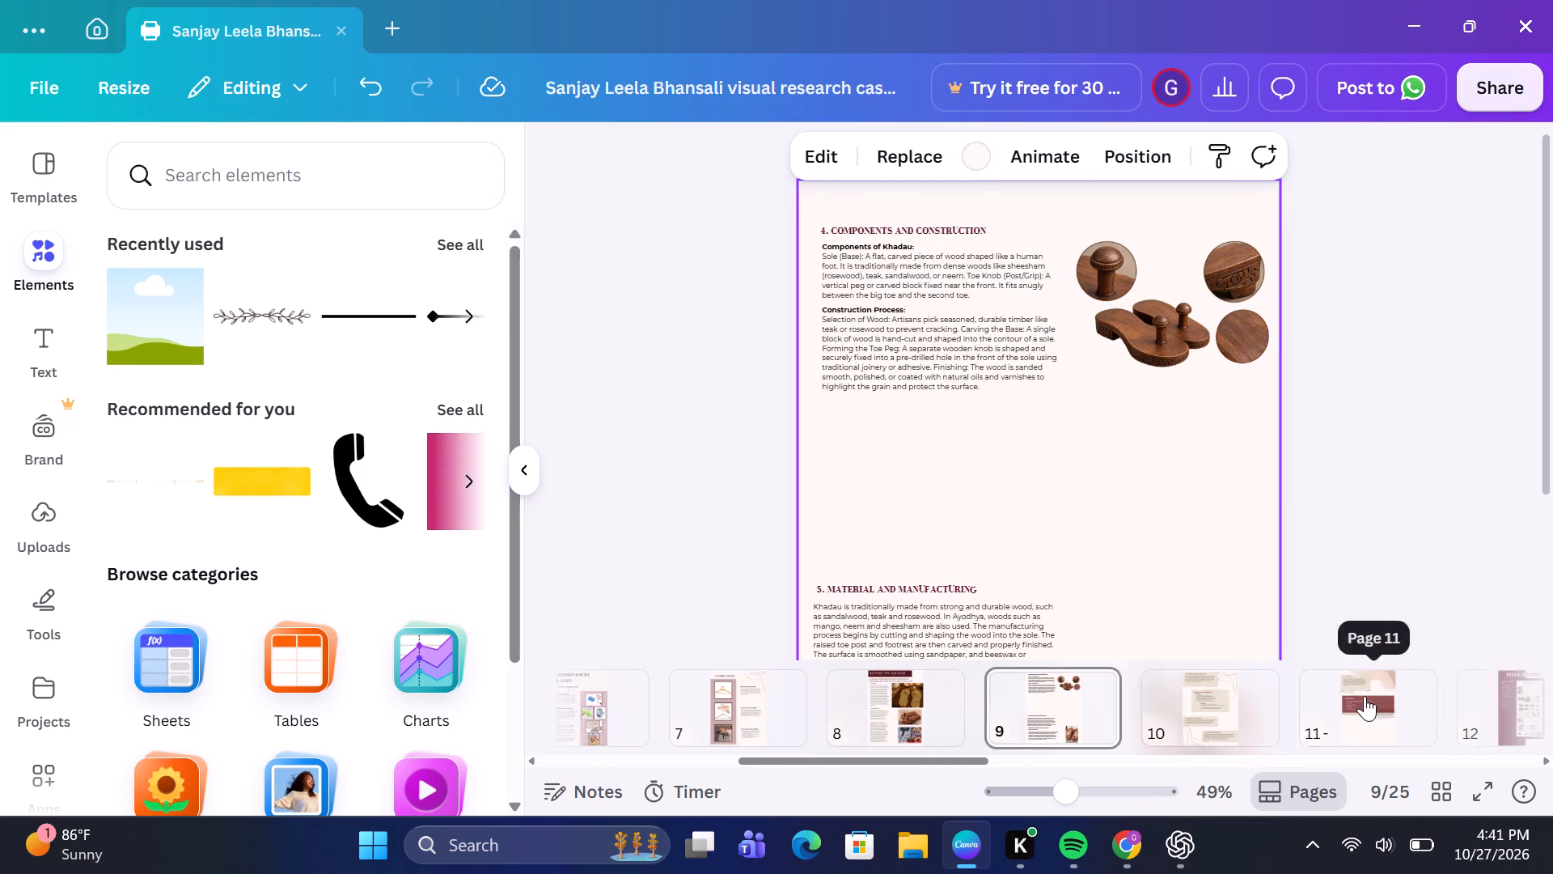
scroll(1365, 696, left, 2)
click(1191, 729)
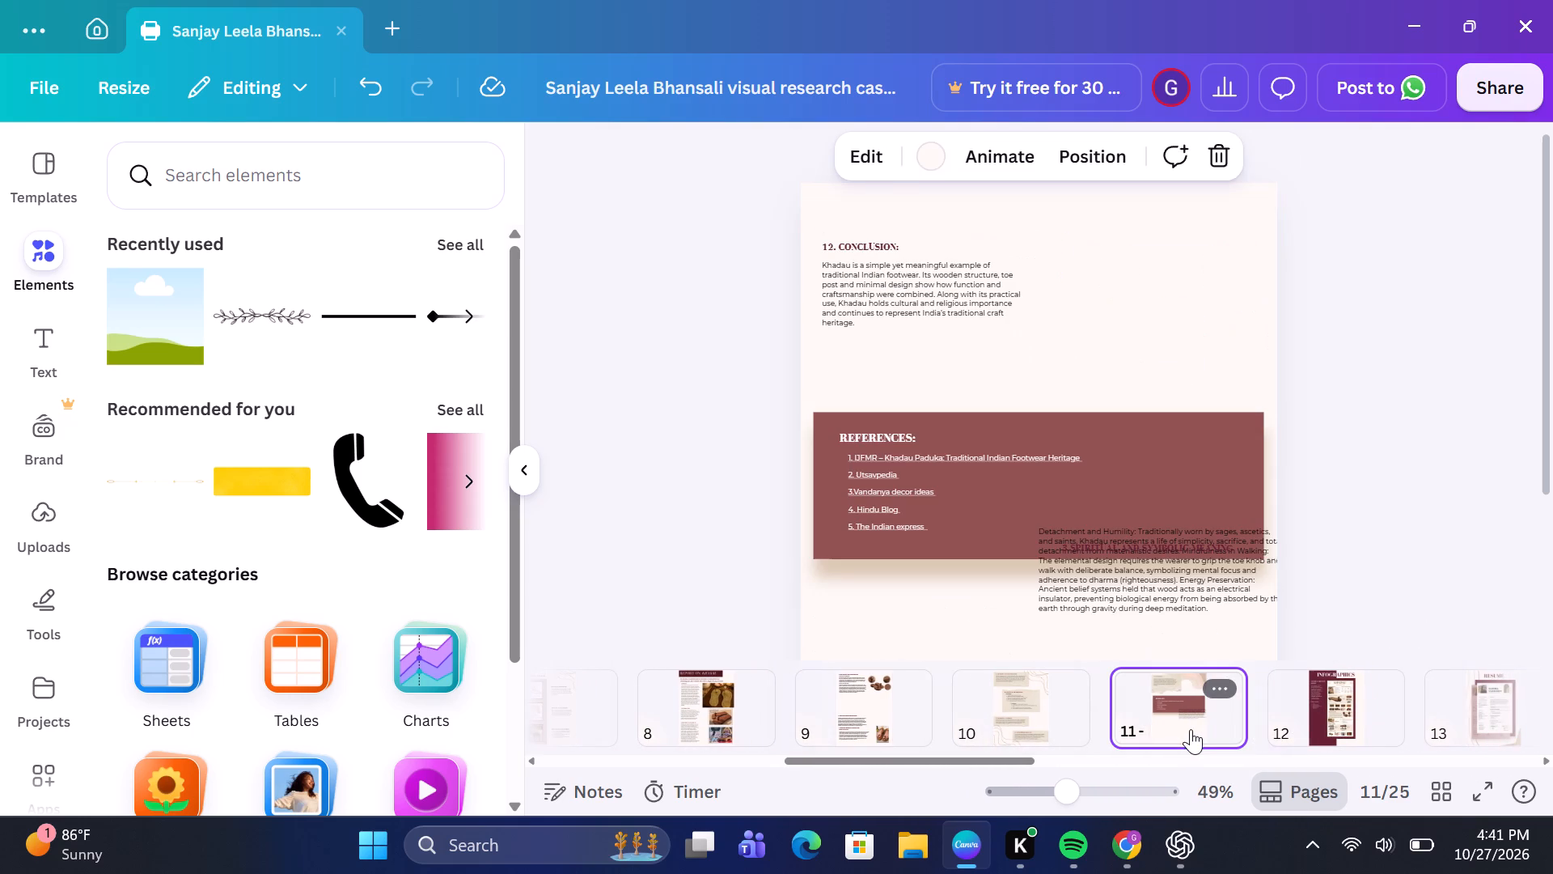
click(1149, 549)
drag(1149, 549, 1077, 560)
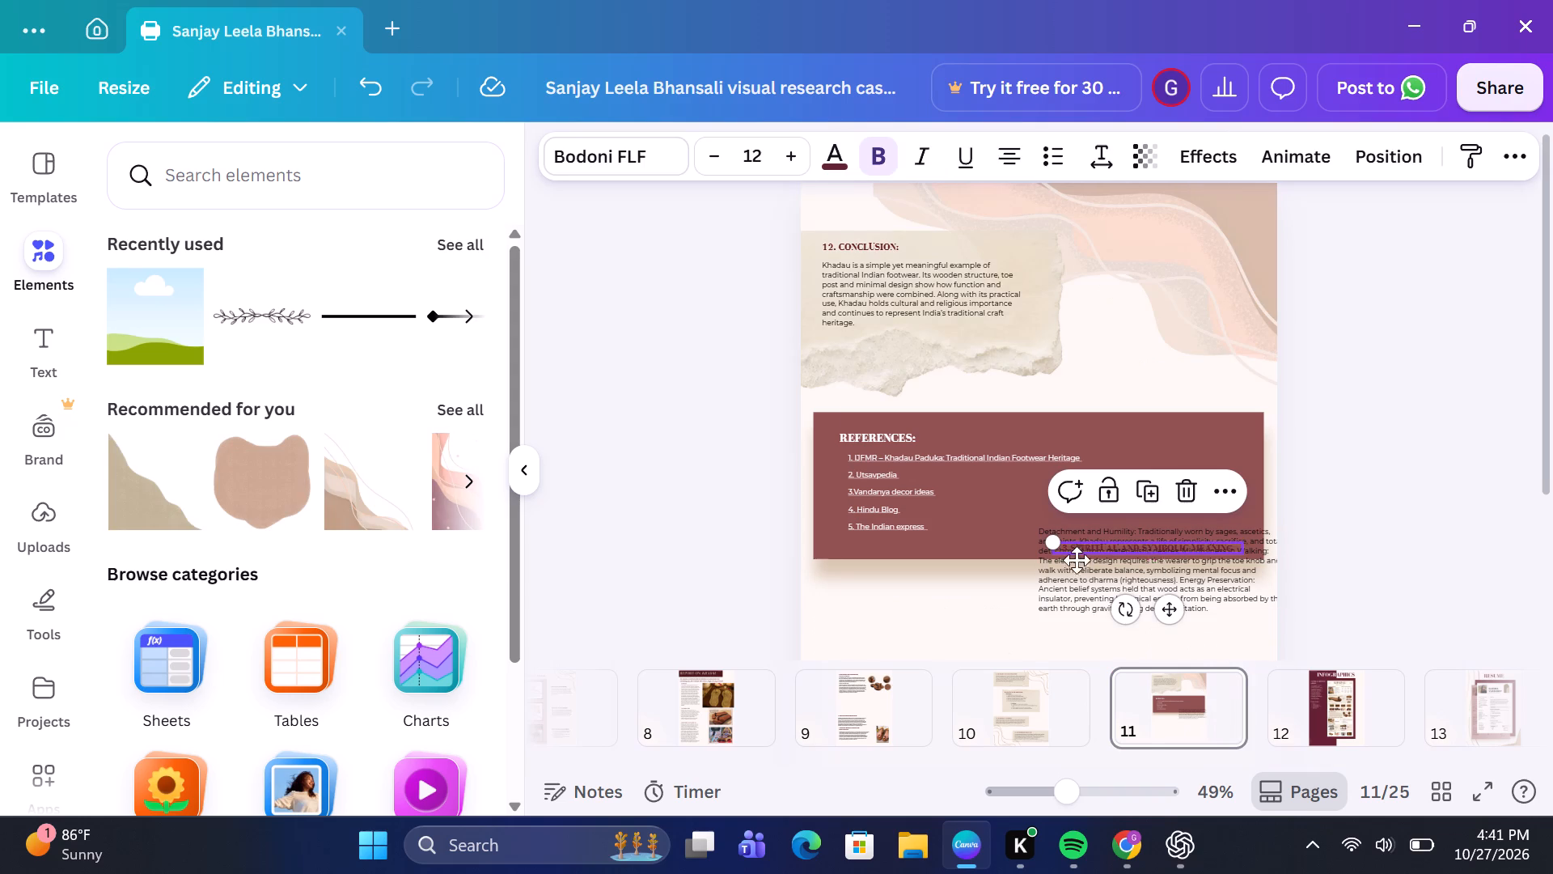
drag(1077, 560, 896, 707)
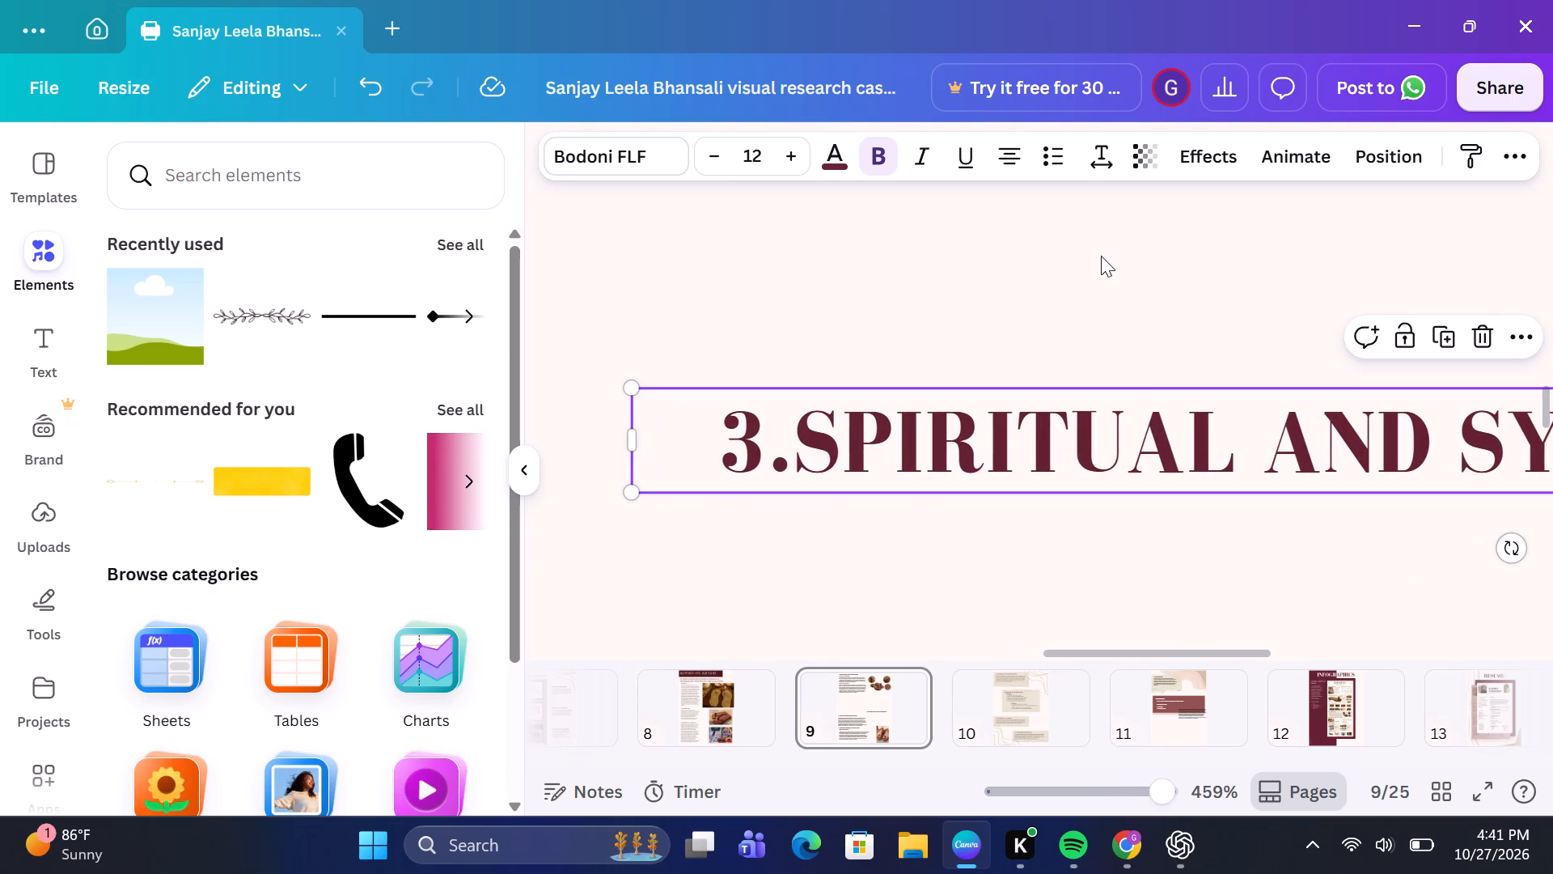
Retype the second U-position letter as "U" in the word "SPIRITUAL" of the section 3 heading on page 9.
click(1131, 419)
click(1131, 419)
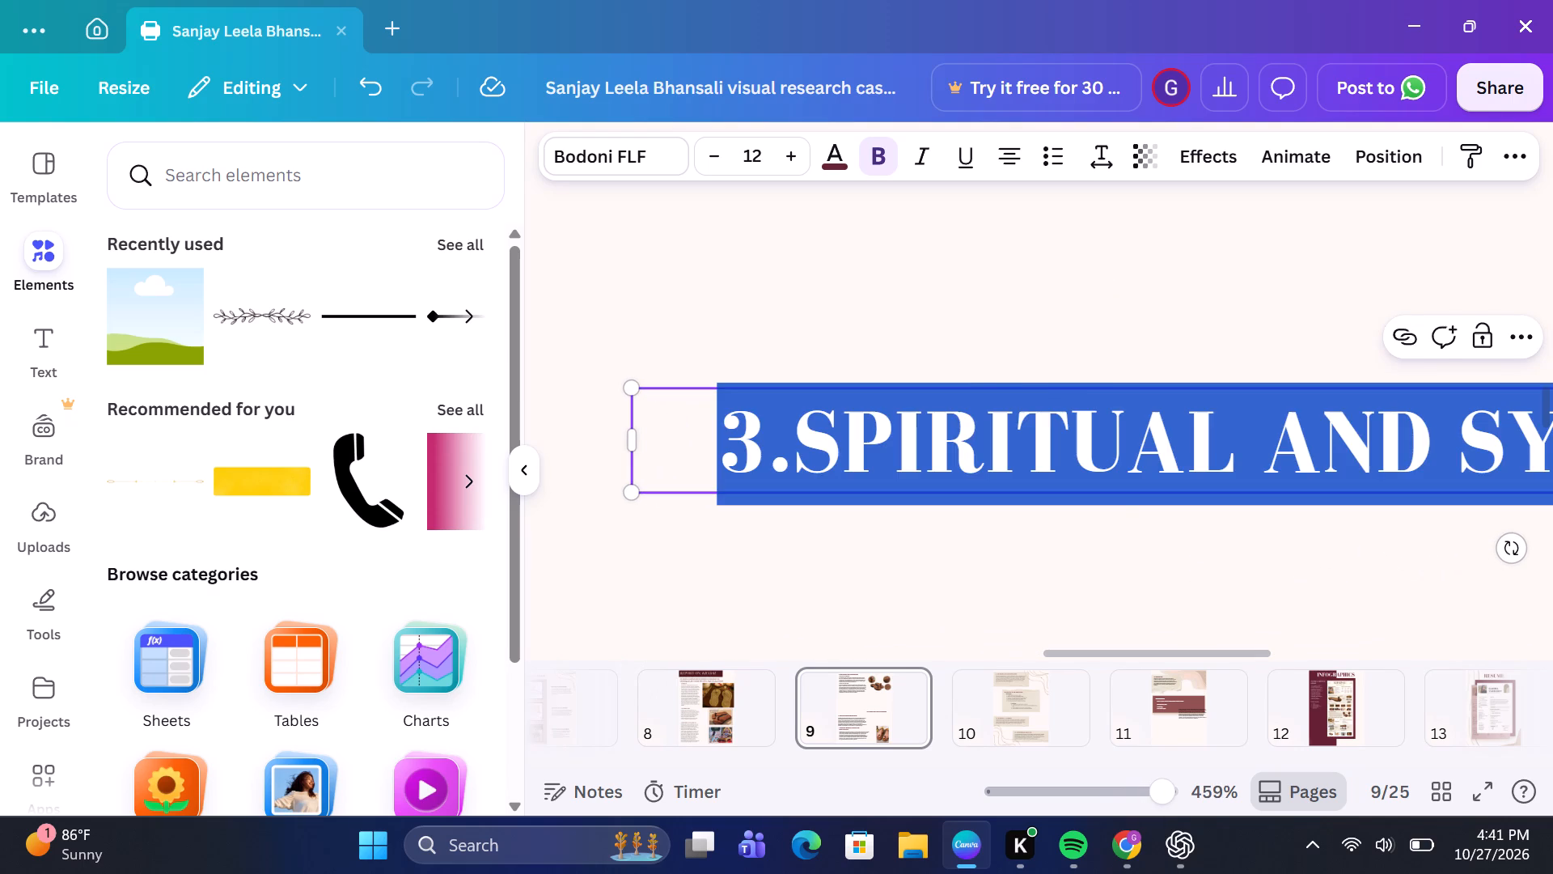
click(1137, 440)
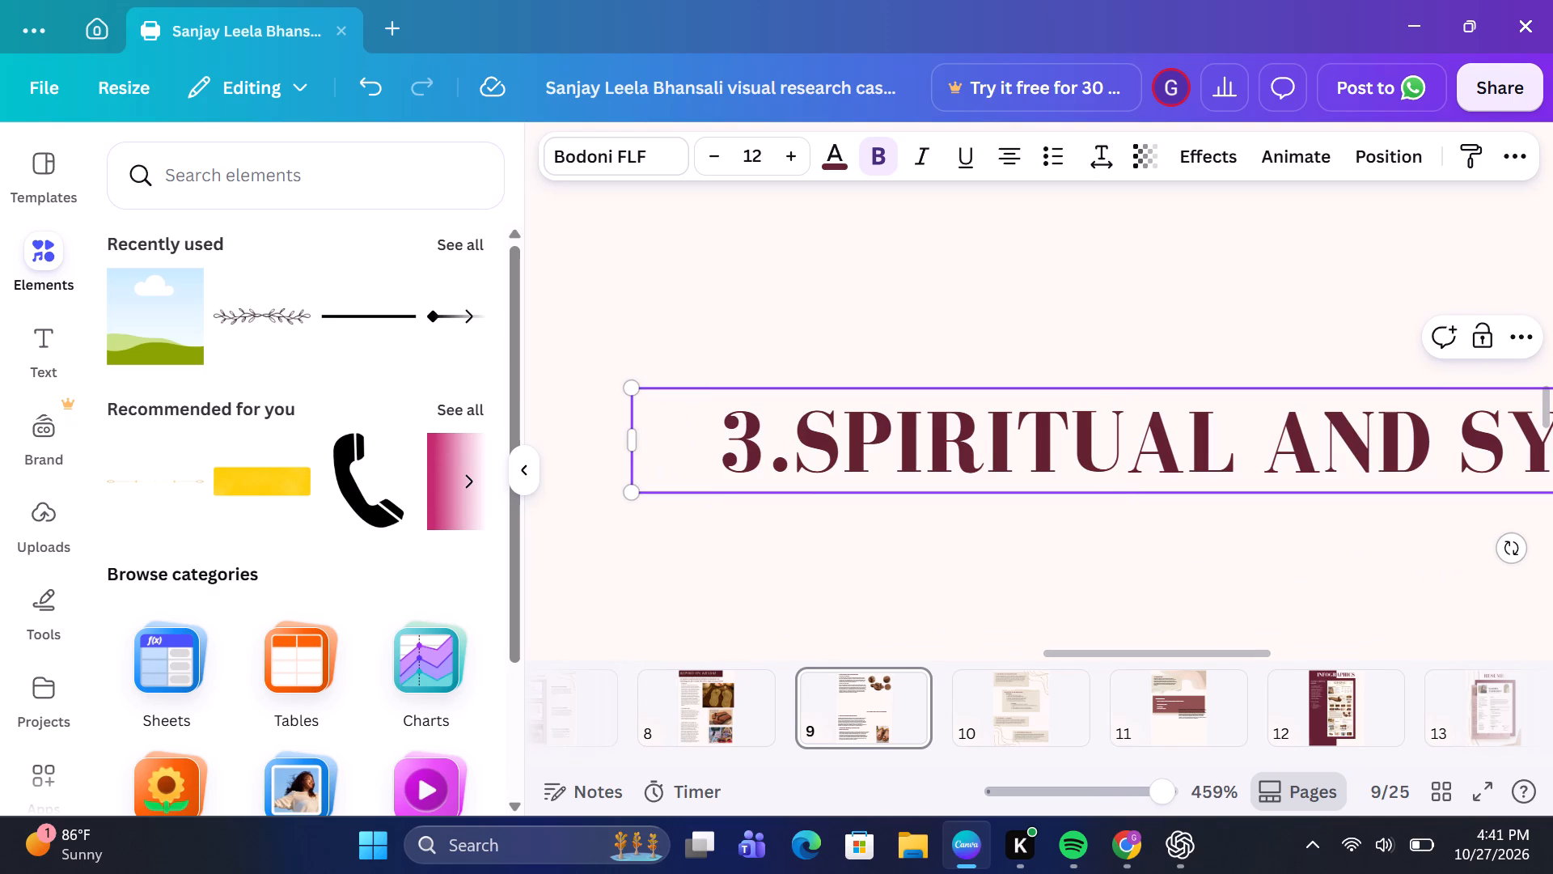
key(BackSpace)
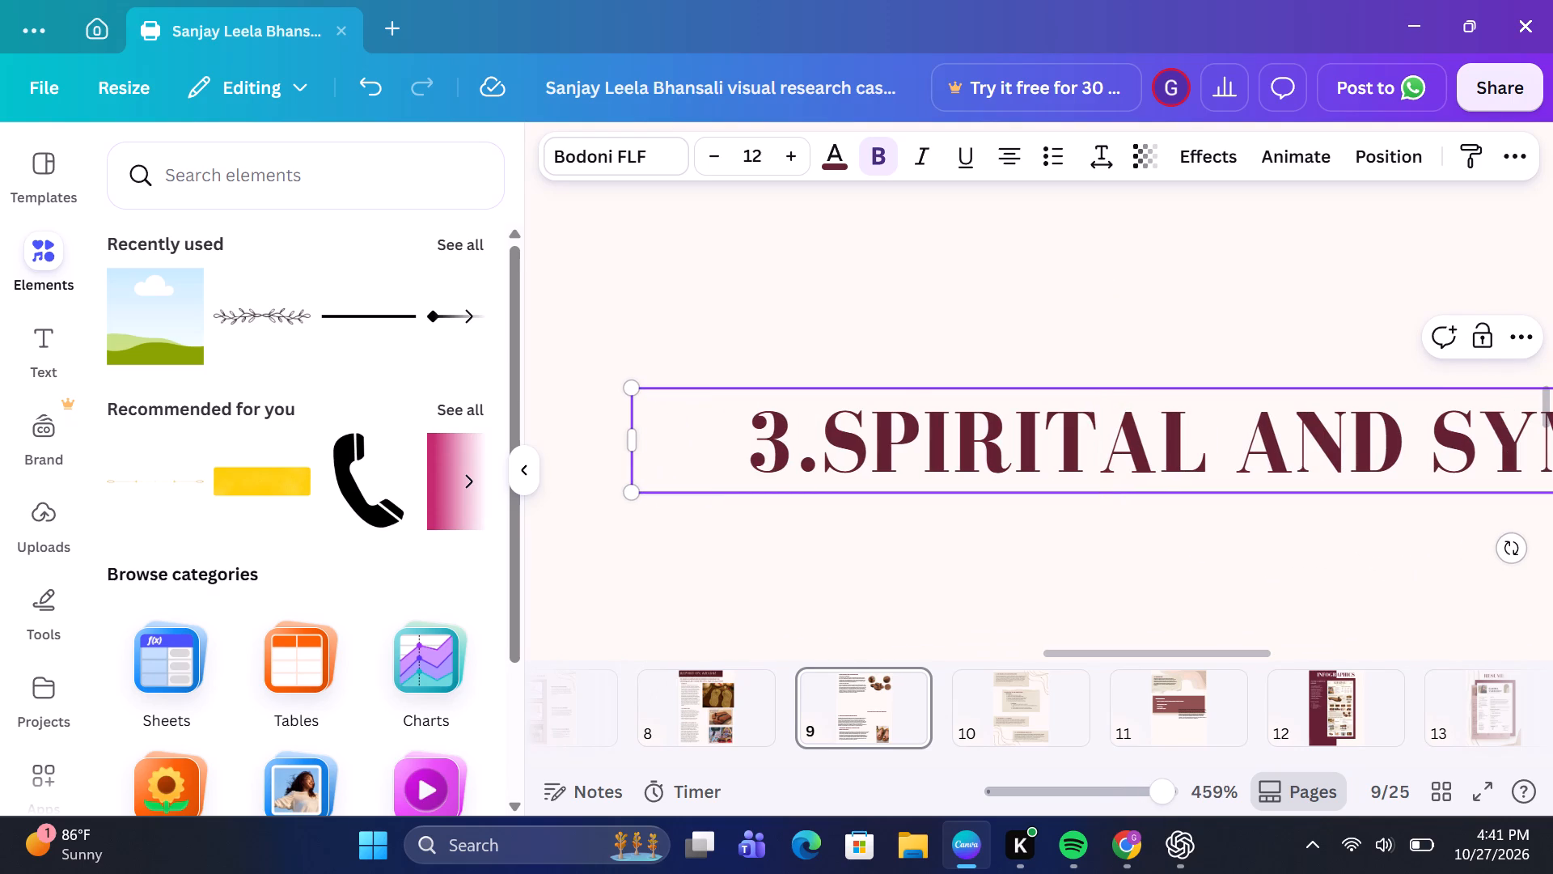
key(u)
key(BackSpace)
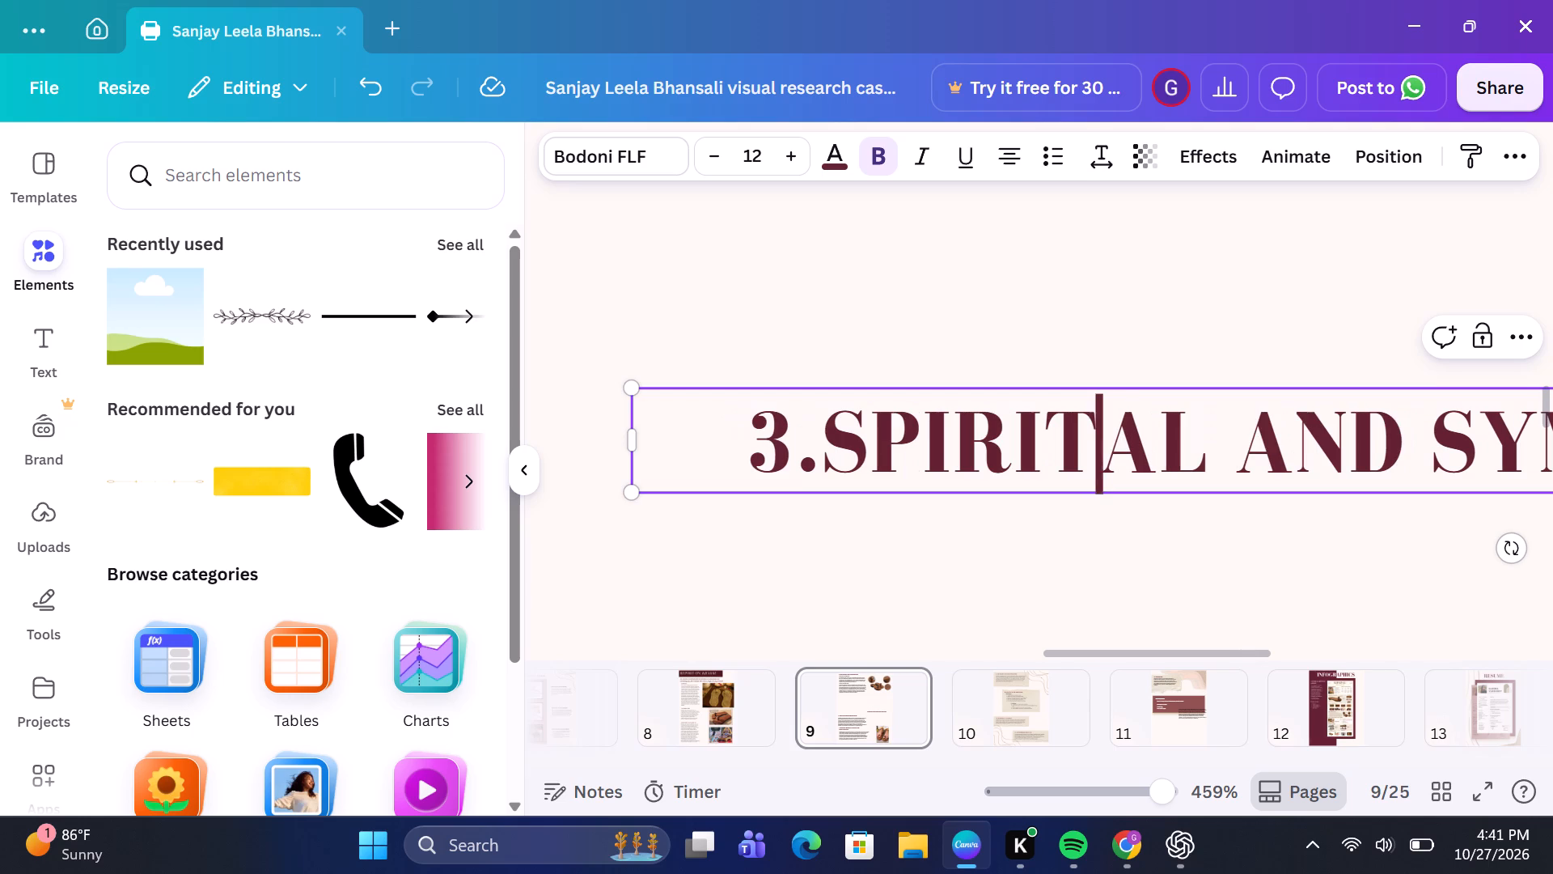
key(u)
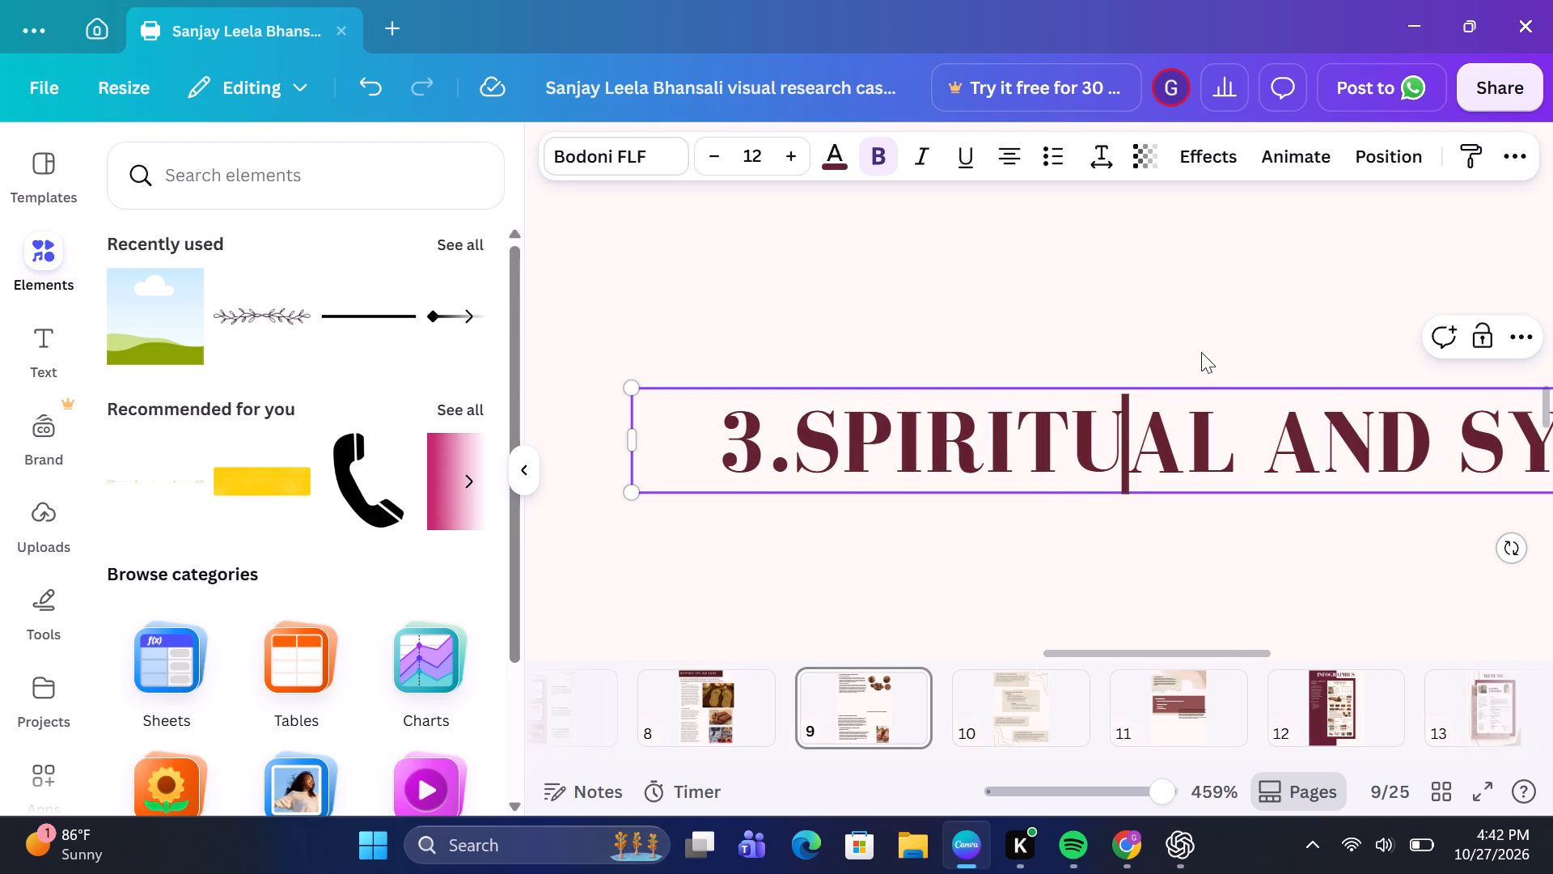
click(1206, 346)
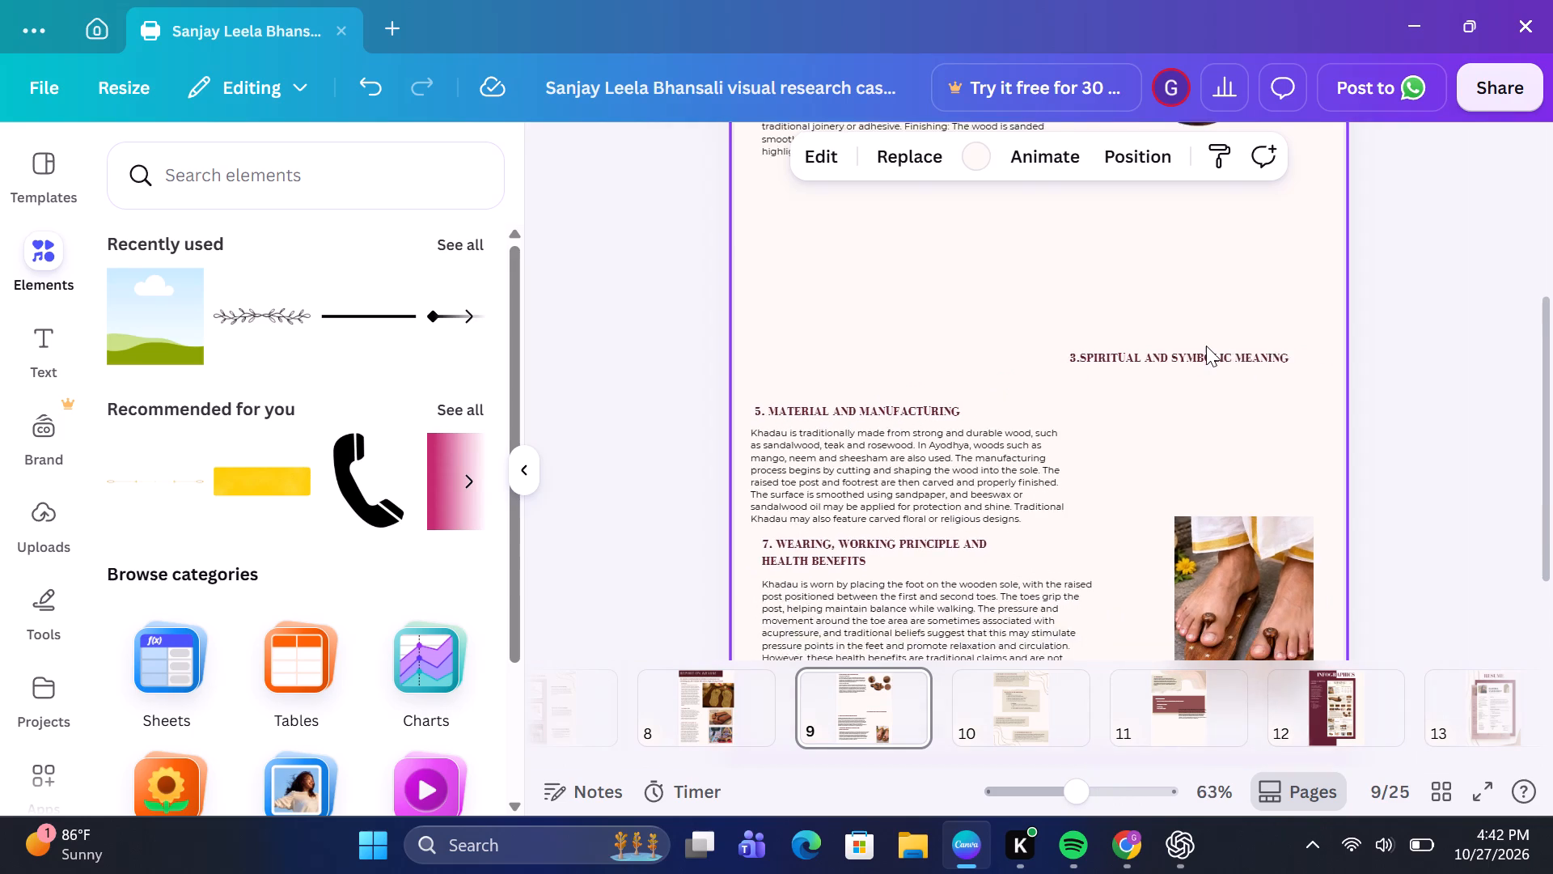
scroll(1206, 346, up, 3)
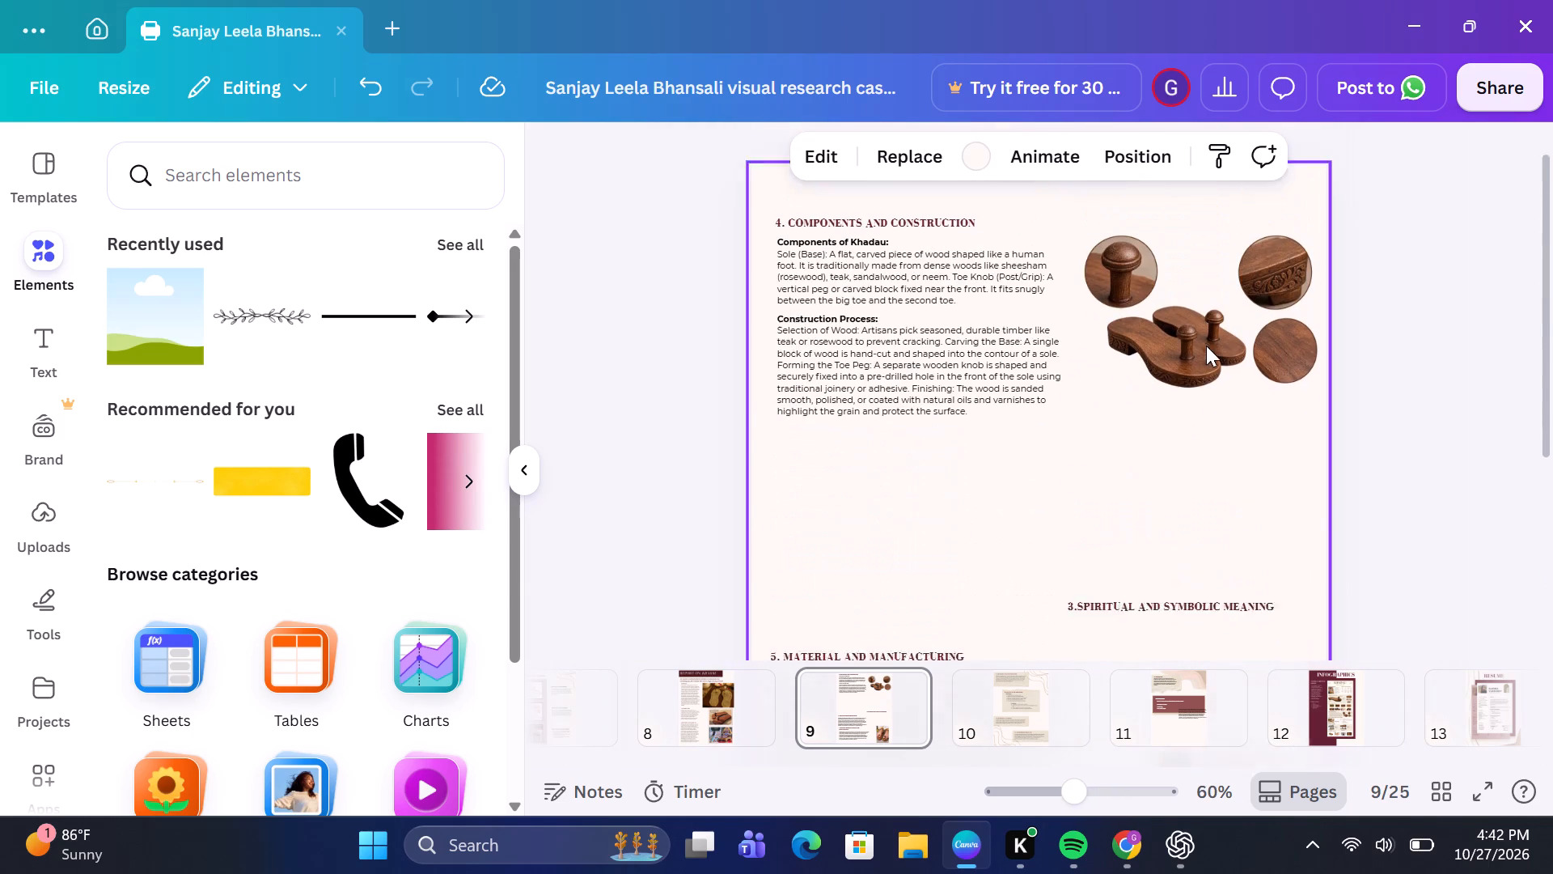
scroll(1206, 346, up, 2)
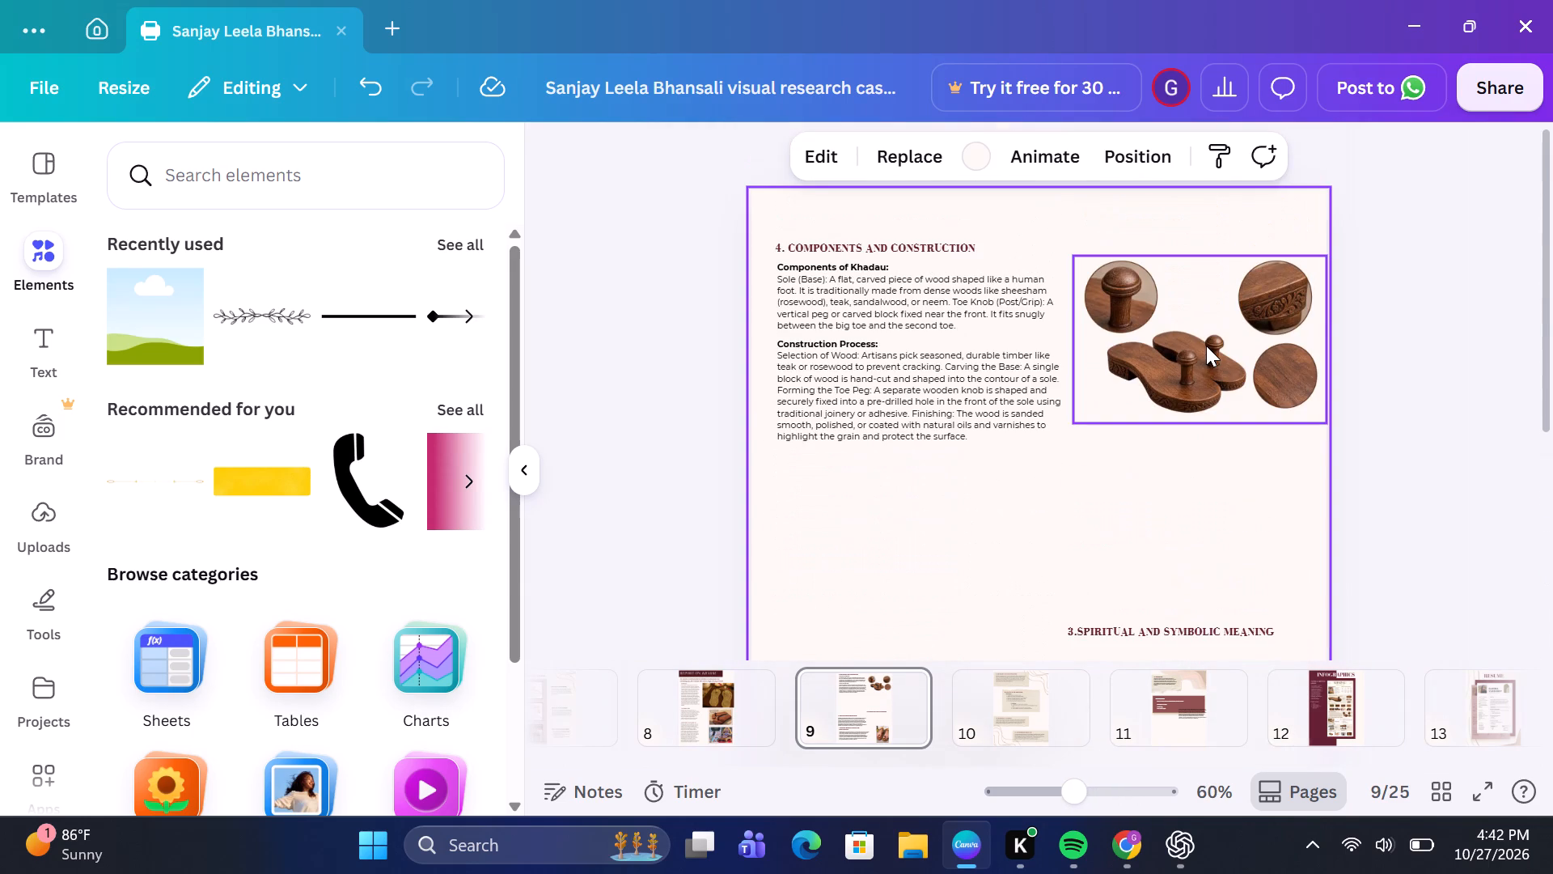
Move the section 4 heading with its Components of Khadau and Construction Process texts down page 9, freeing space above them.
click(852, 346)
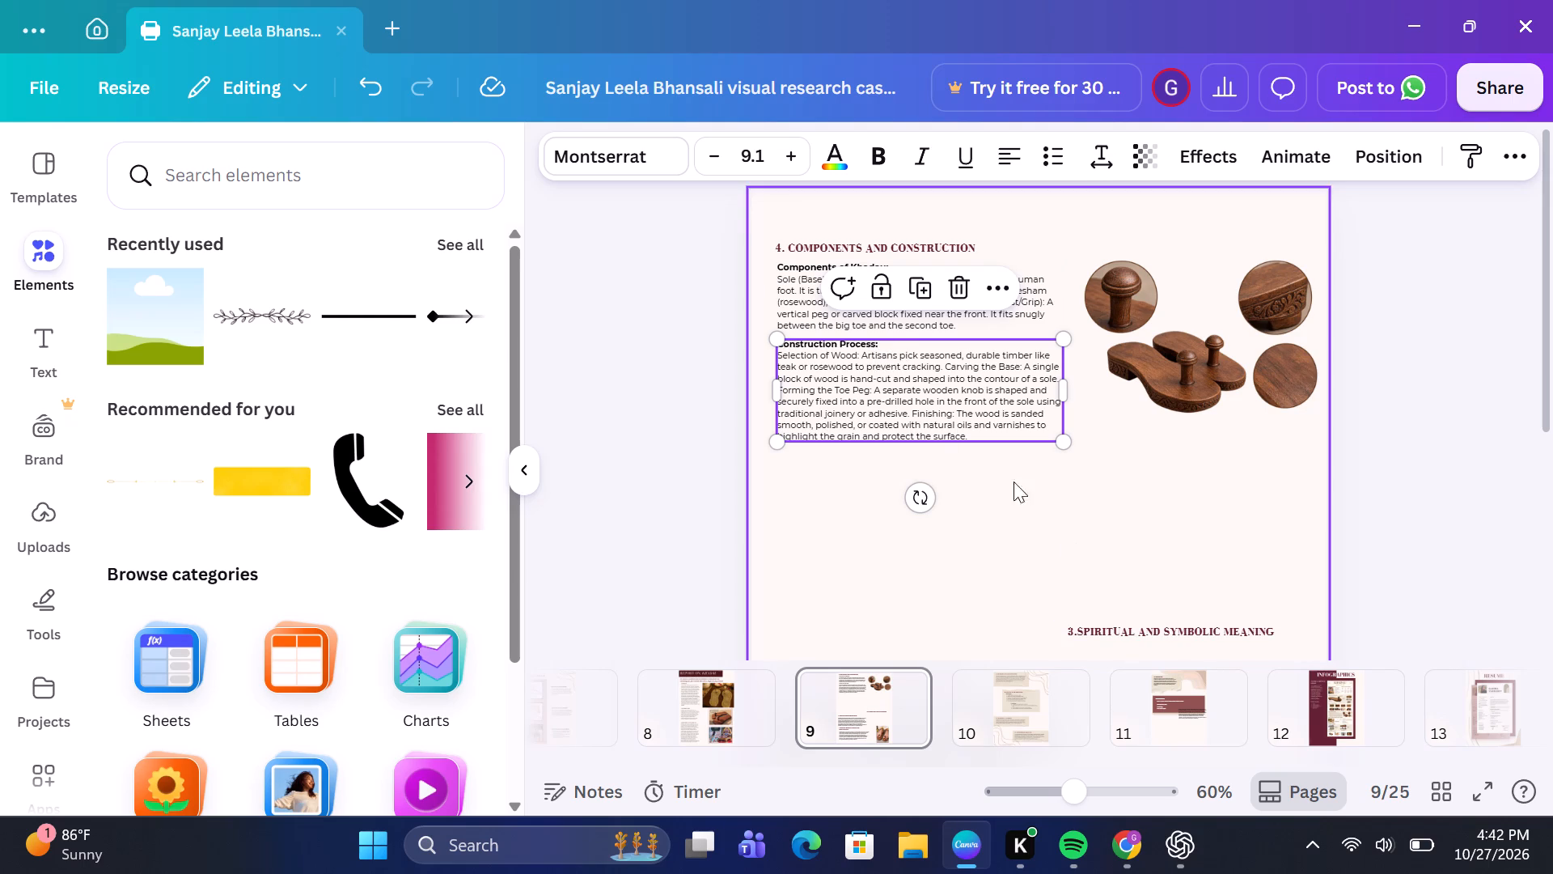
drag(975, 402, 982, 598)
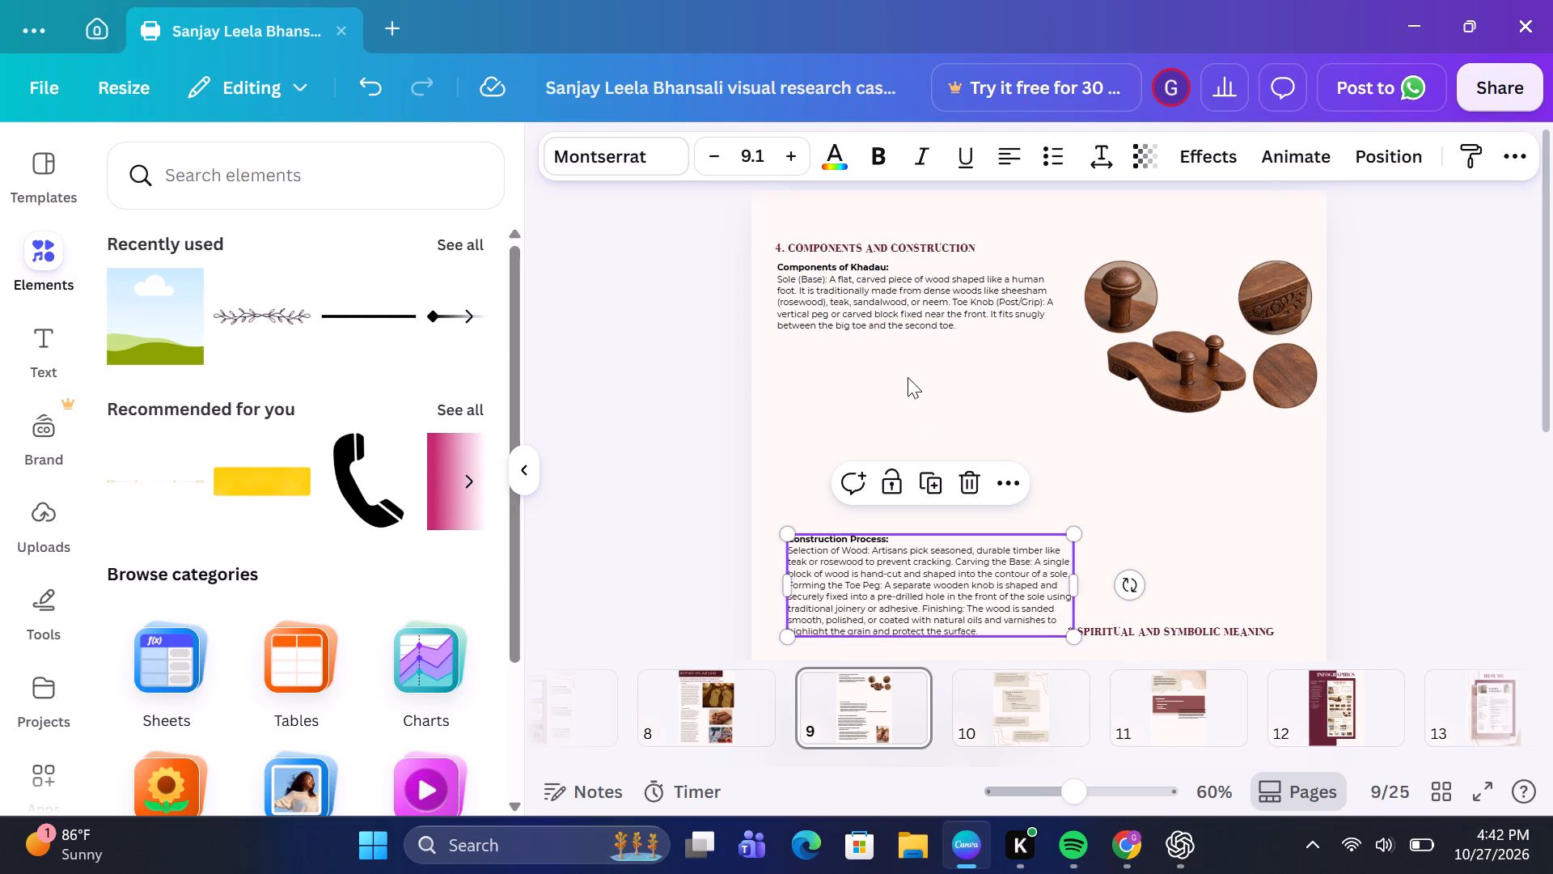
click(900, 312)
drag(900, 312, 902, 503)
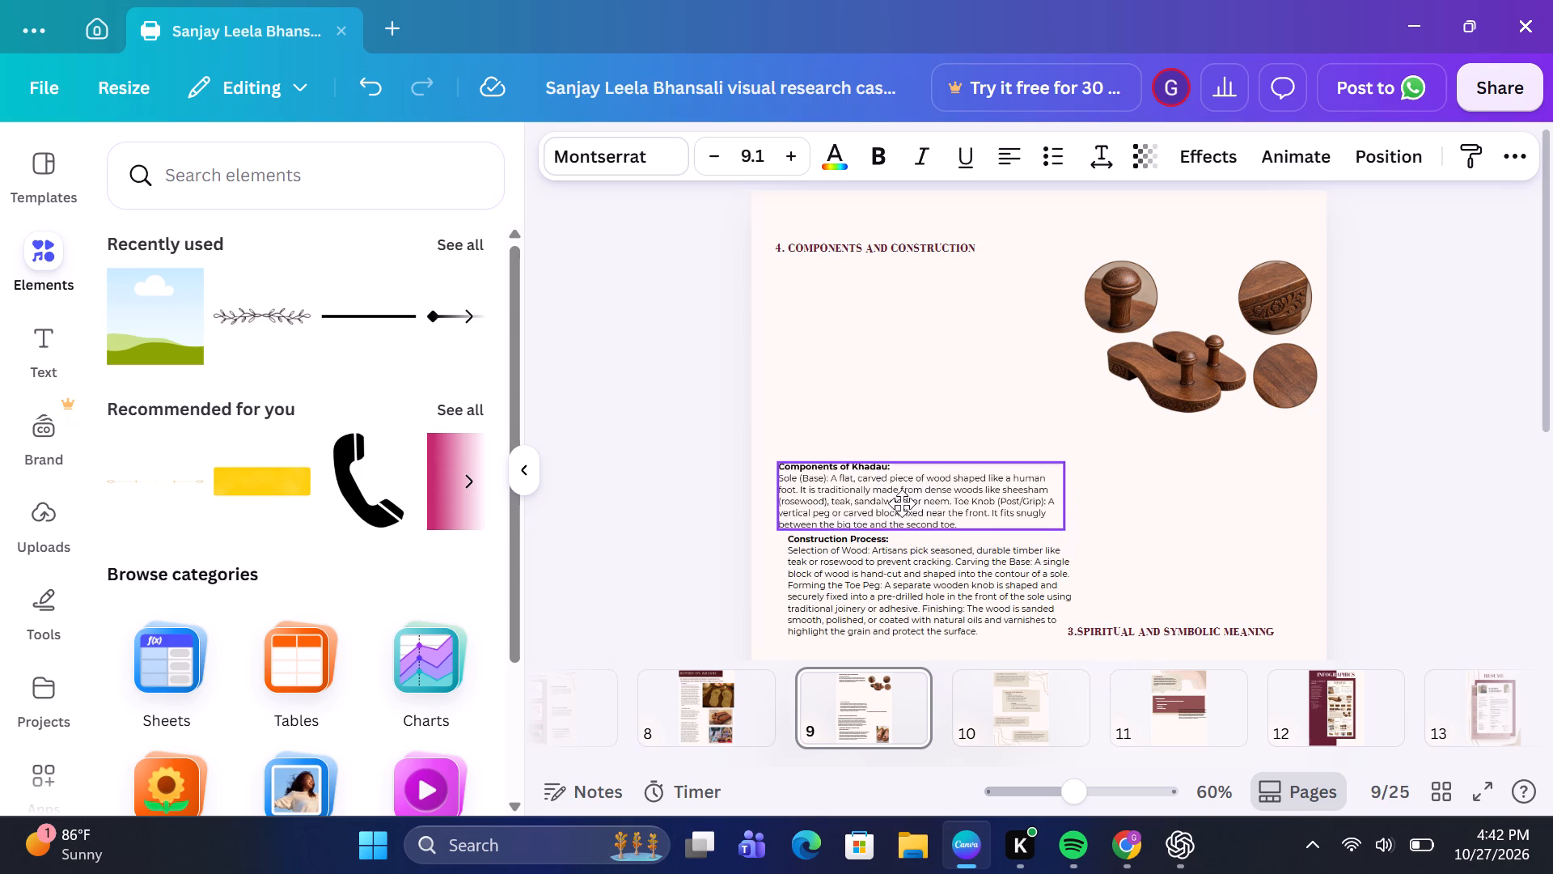
drag(902, 503, 915, 506)
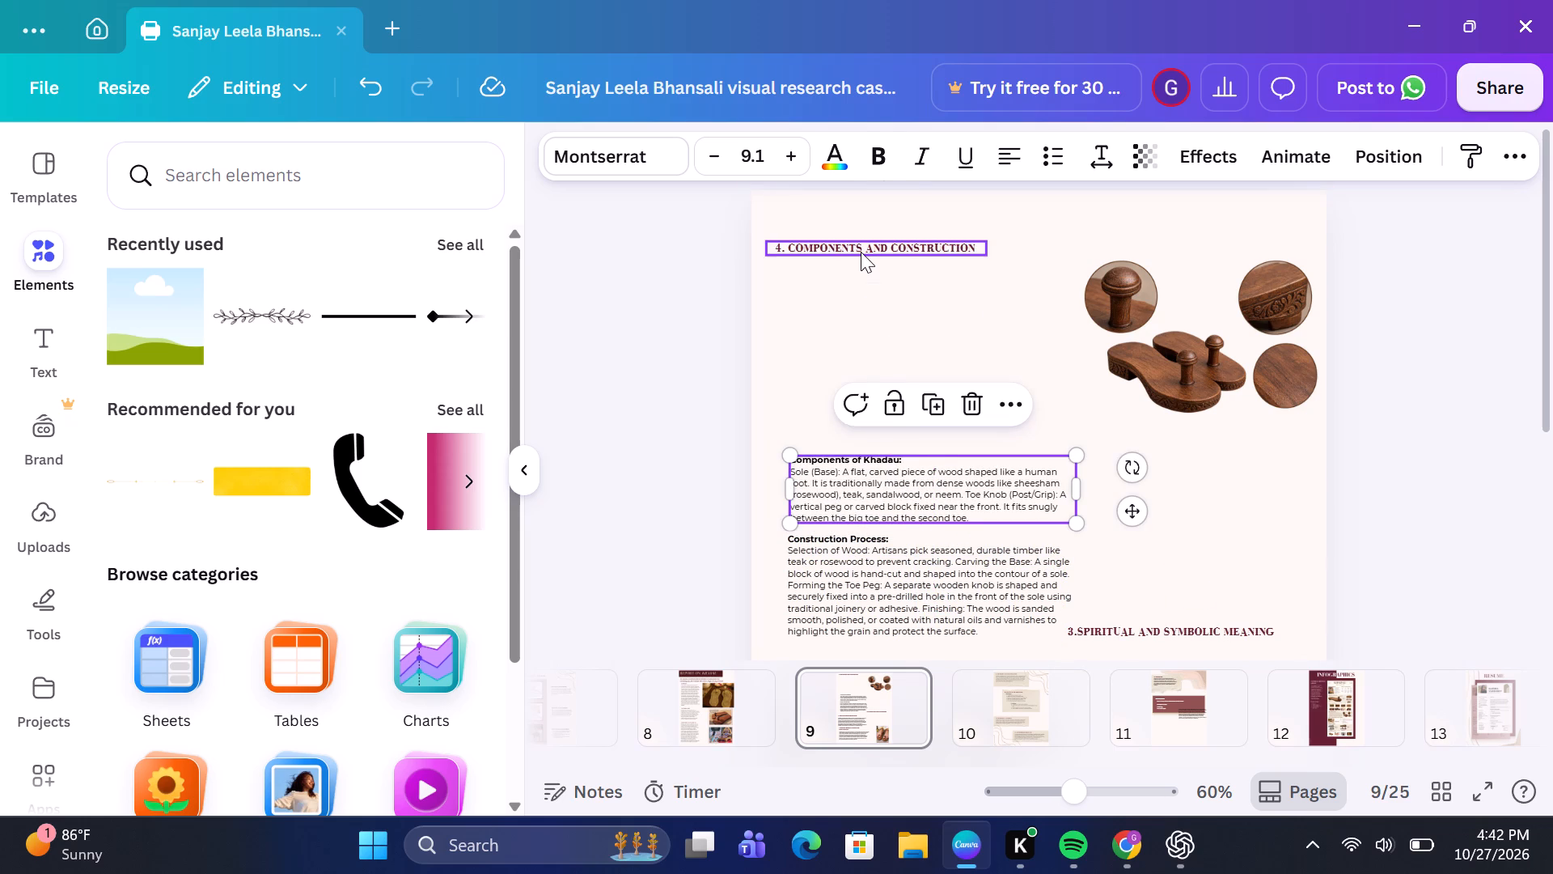
click(861, 252)
drag(861, 252, 878, 445)
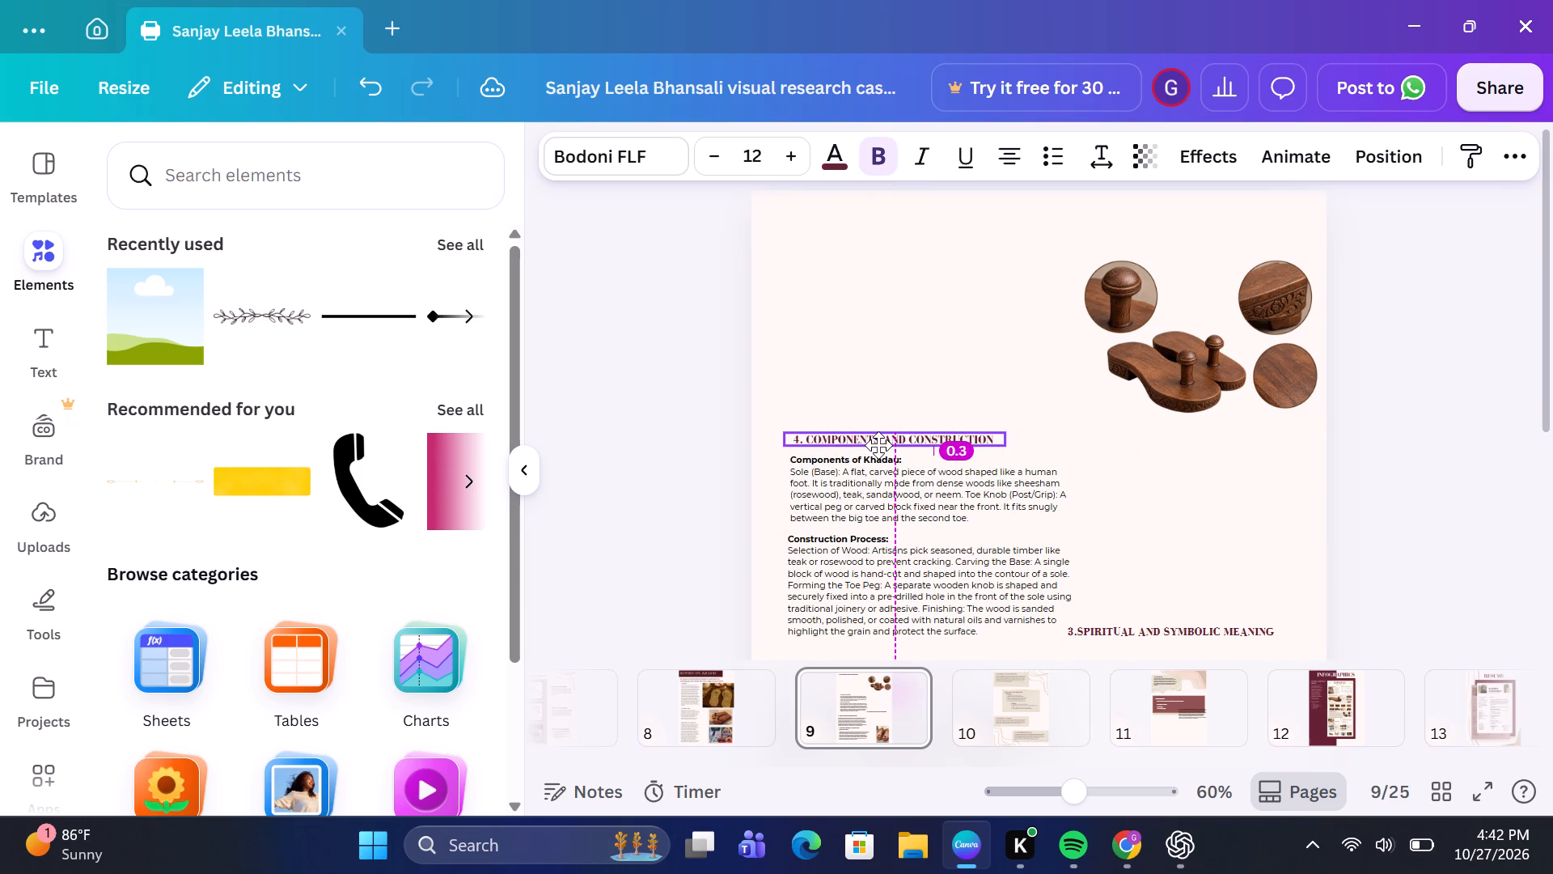
drag(878, 445, 881, 445)
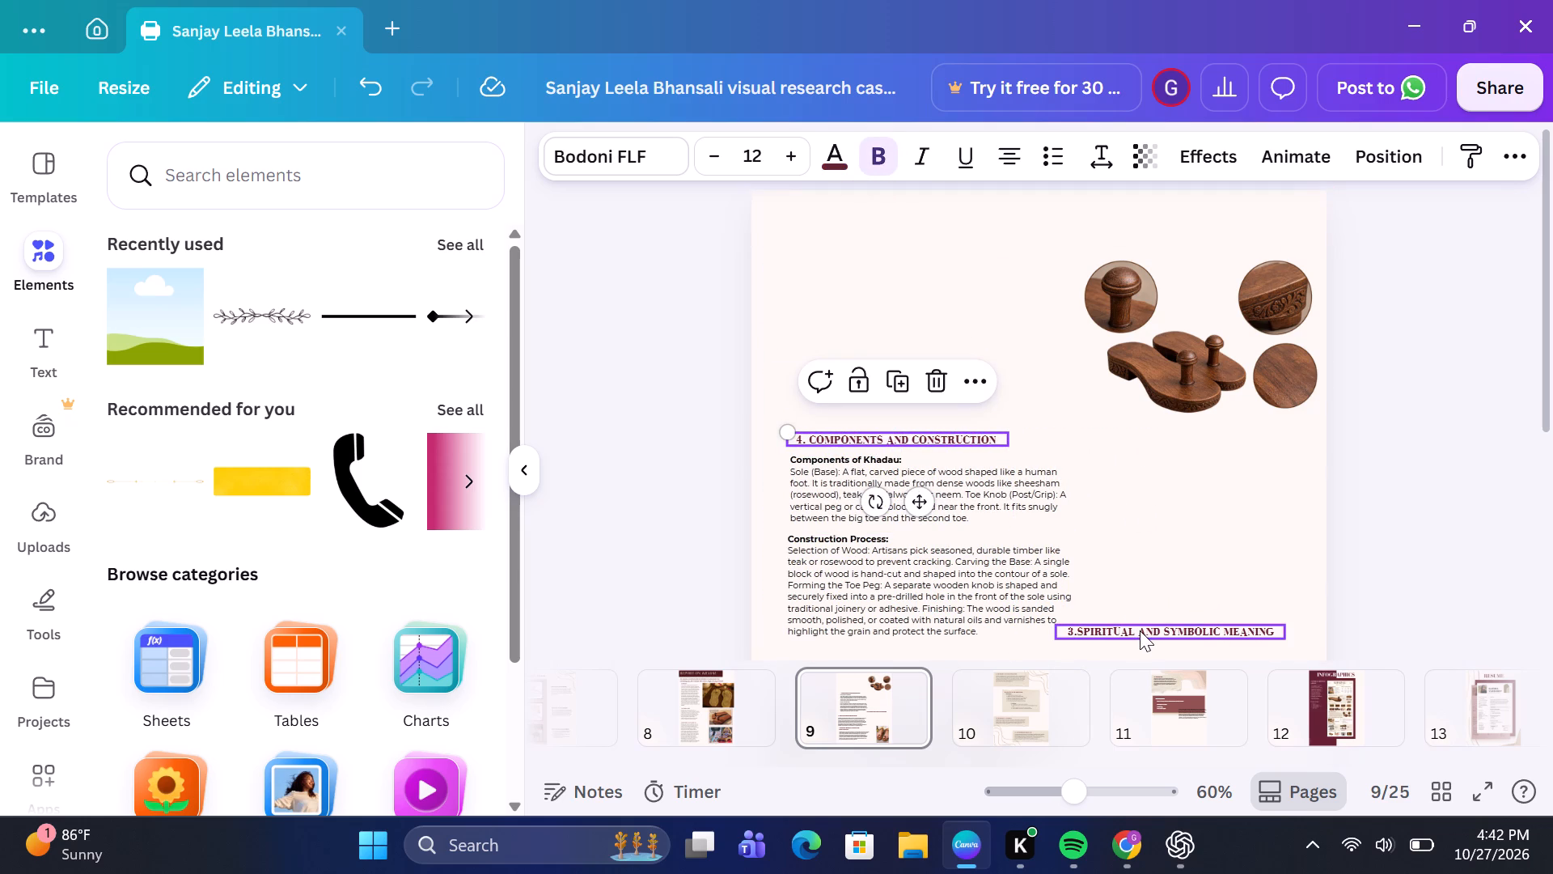
Move the "3.Spiritual and Symbolic Meaning" heading into the free space at the top of page 9, beside the wooden Khadau images.
click(1141, 630)
drag(1141, 630, 857, 233)
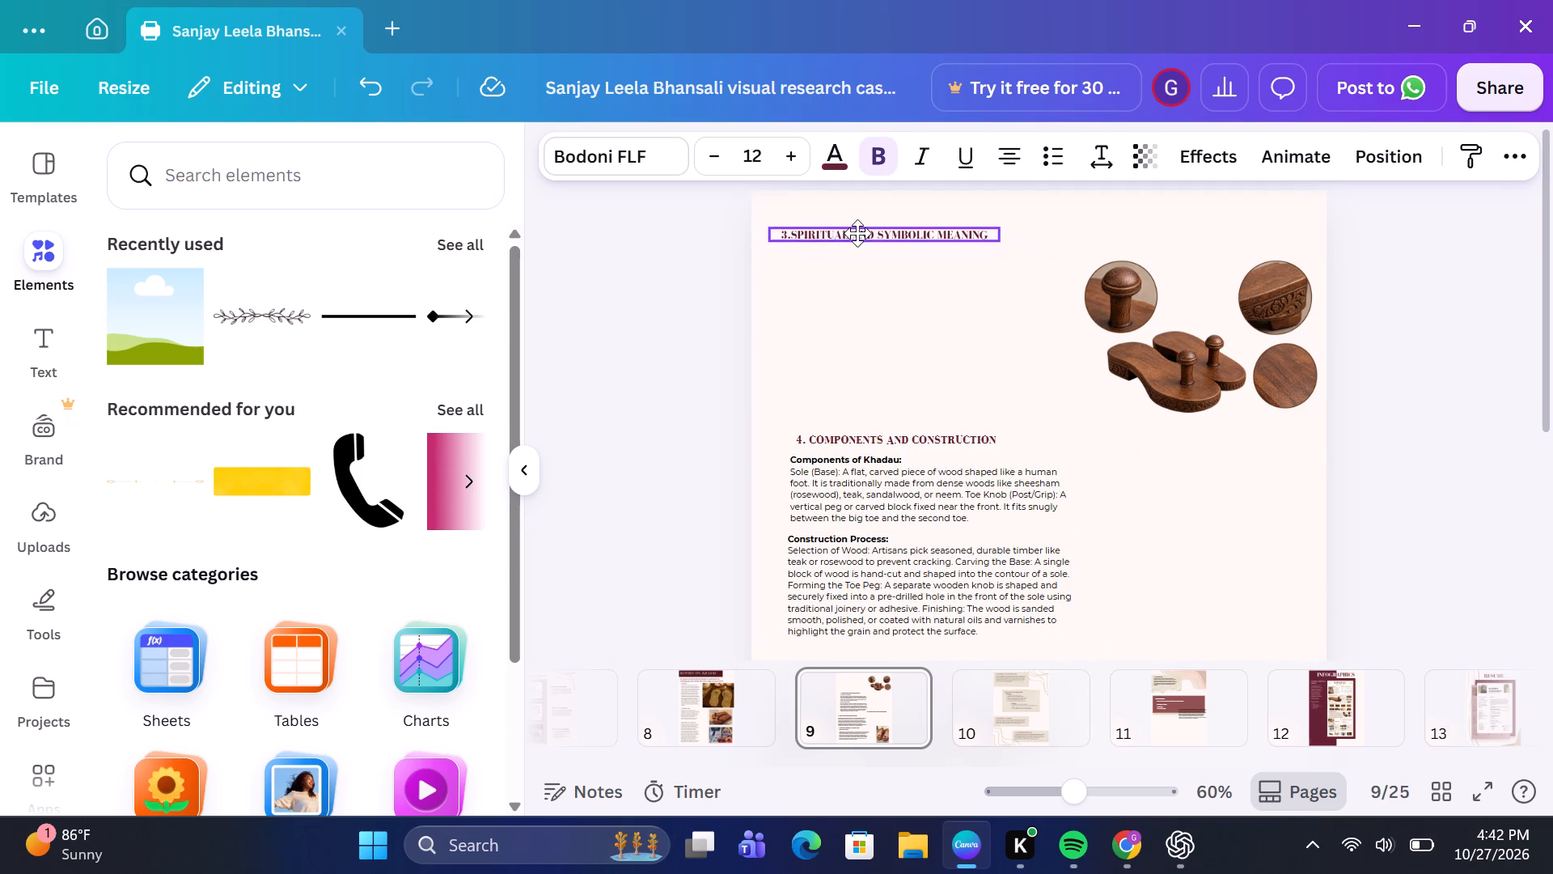
drag(857, 233, 870, 236)
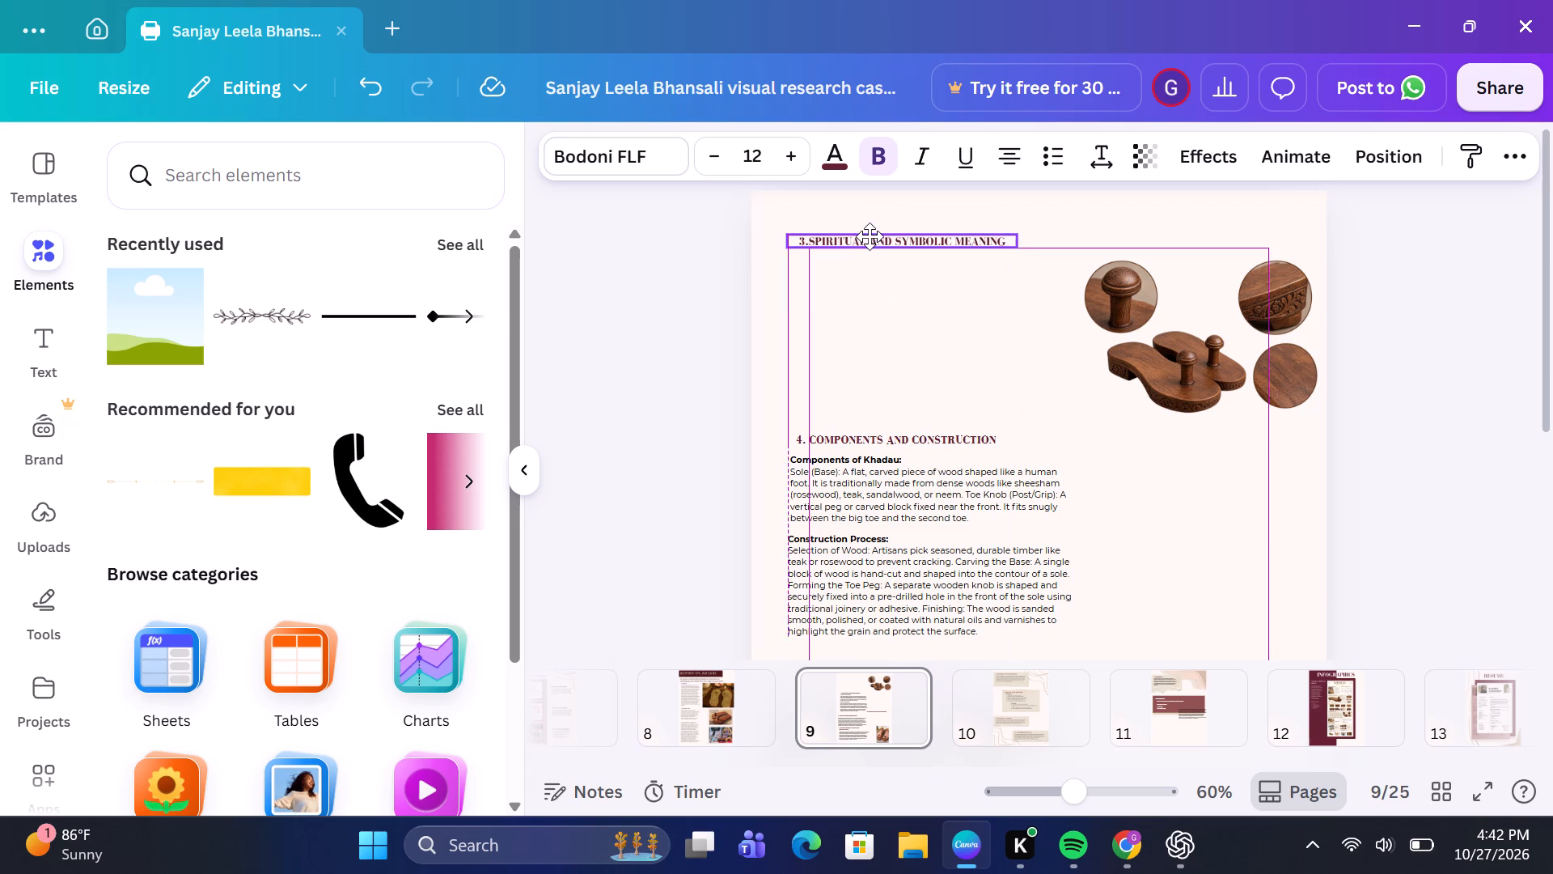
drag(870, 236, 869, 234)
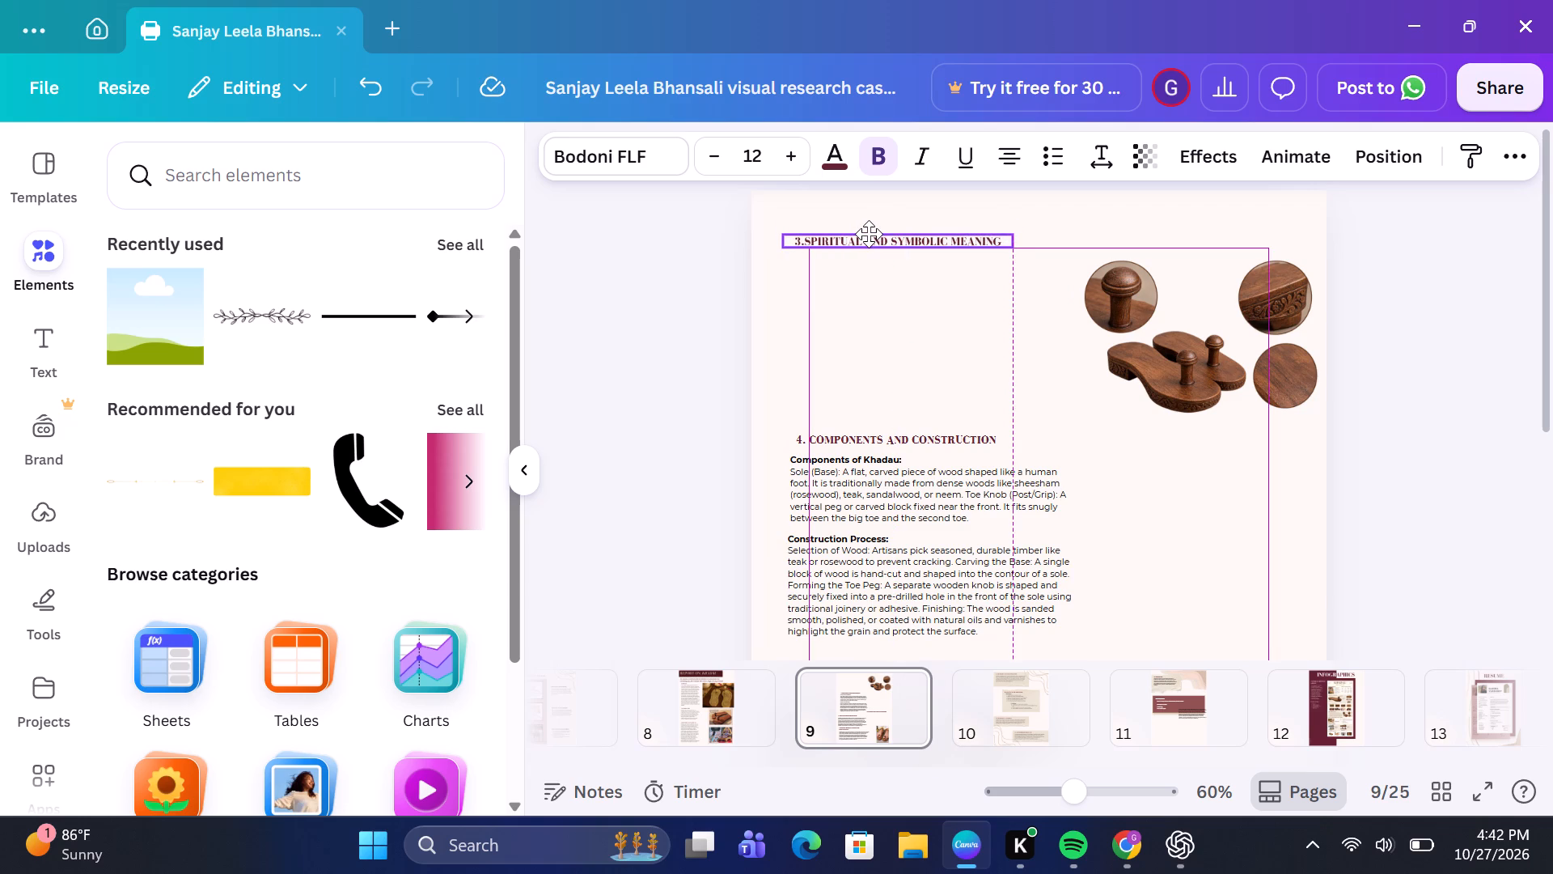
drag(869, 234, 869, 257)
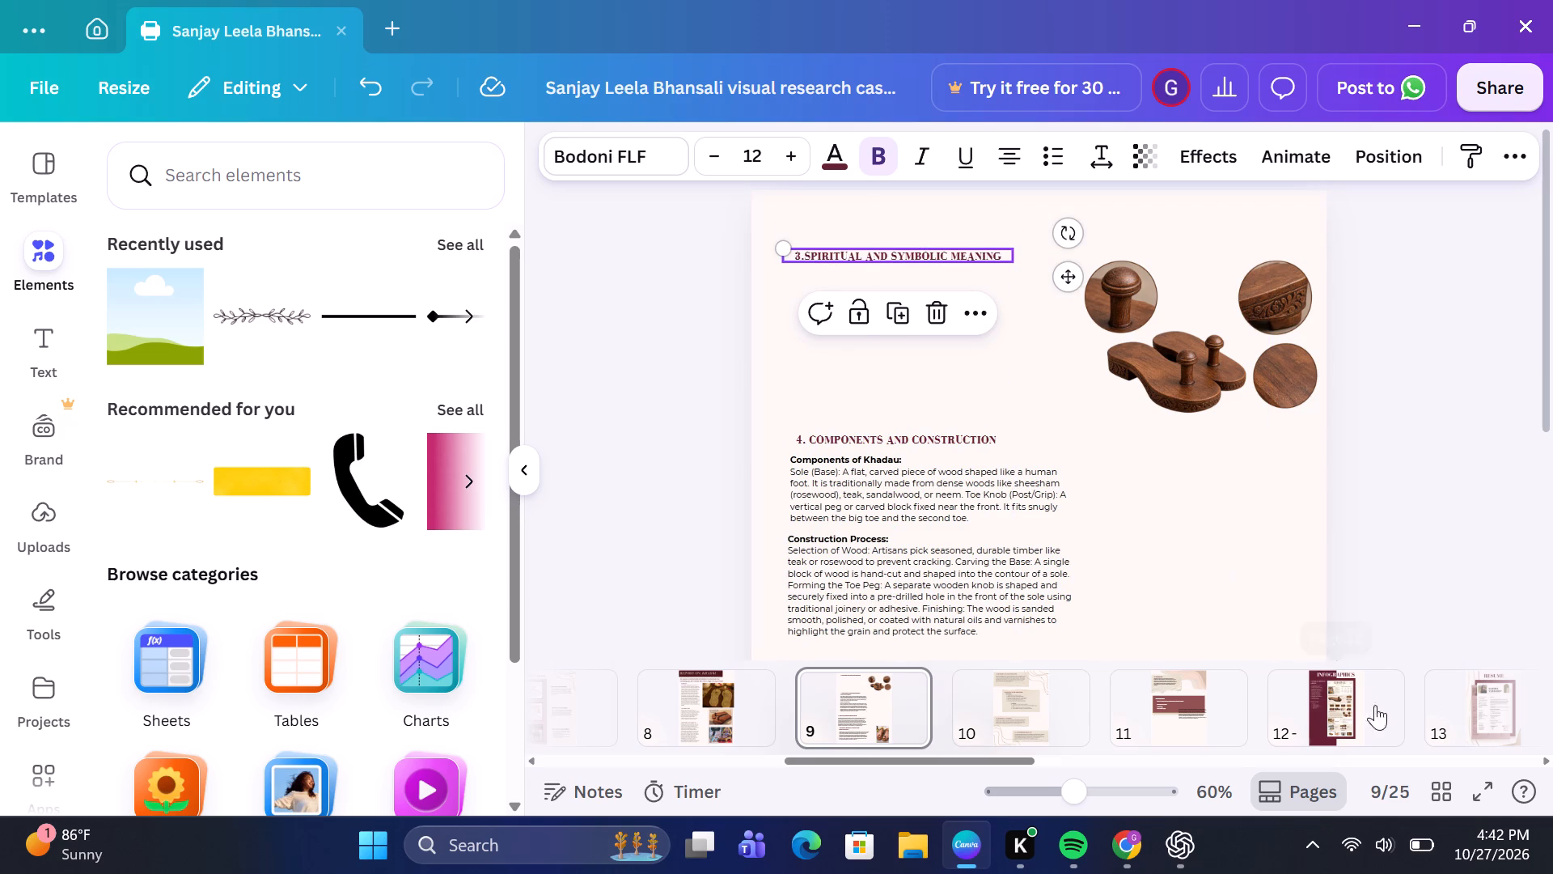
Duplicate the dark maroon header band from page 16 and place the copy on page 9, flush with the page's top edge.
scroll(1399, 718, left, 5)
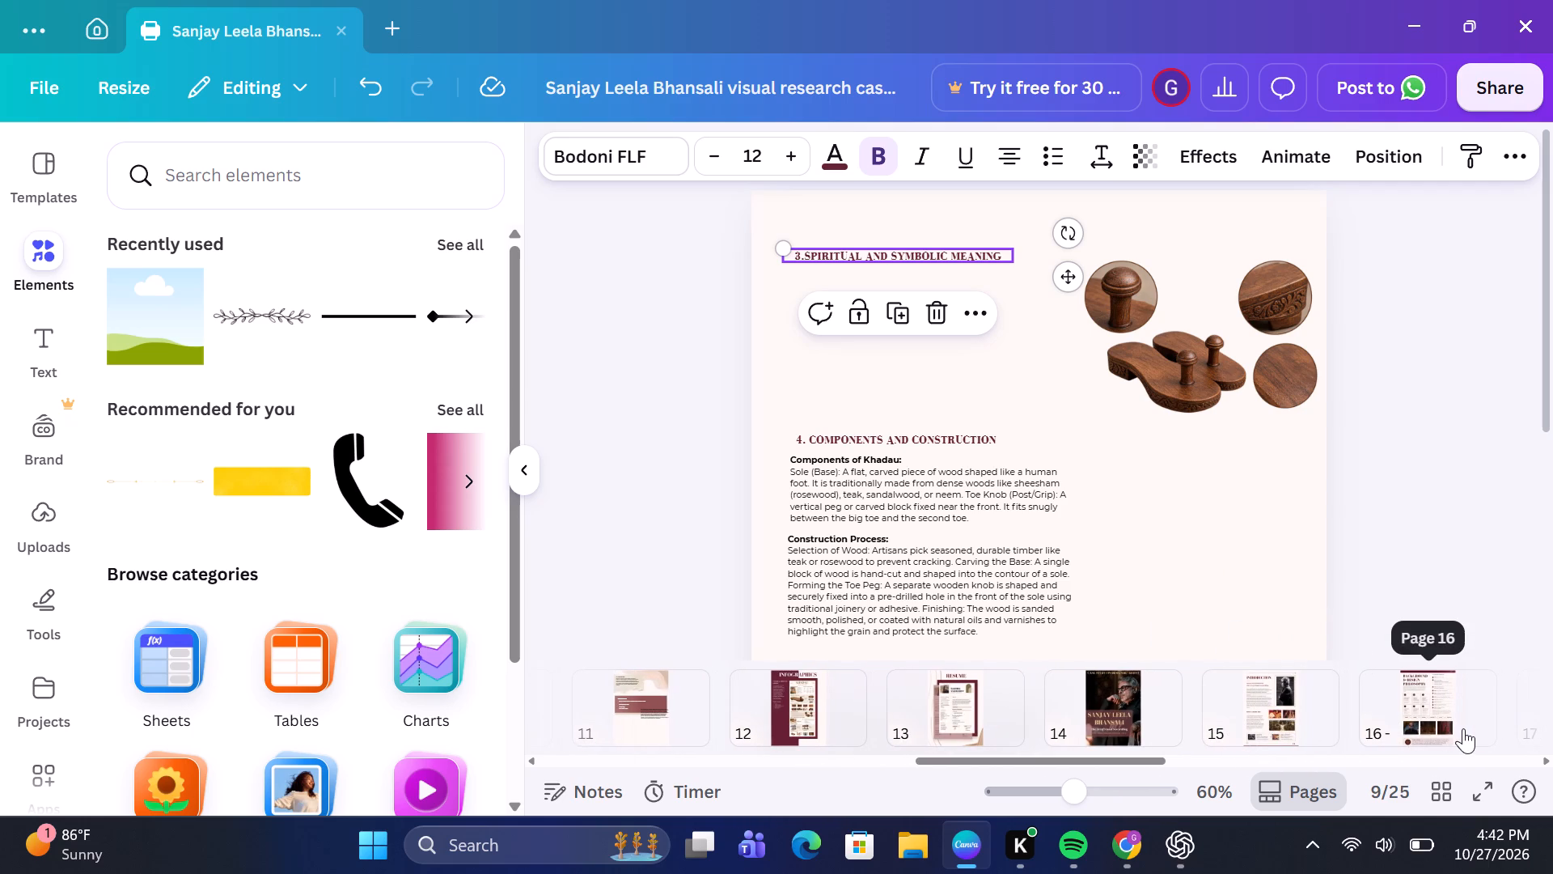
click(1430, 719)
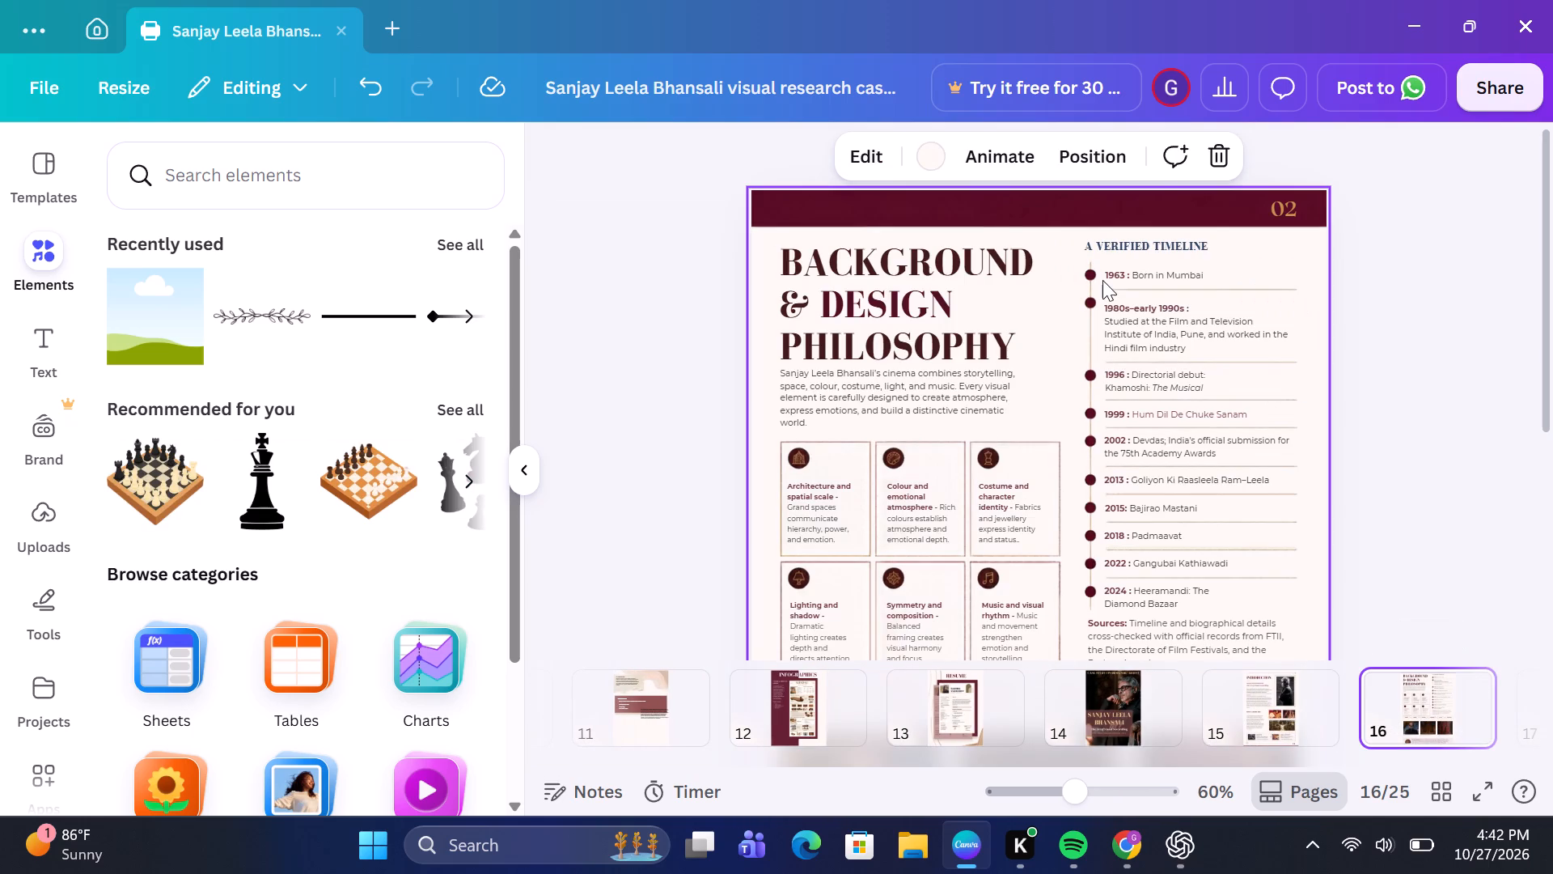
click(1026, 219)
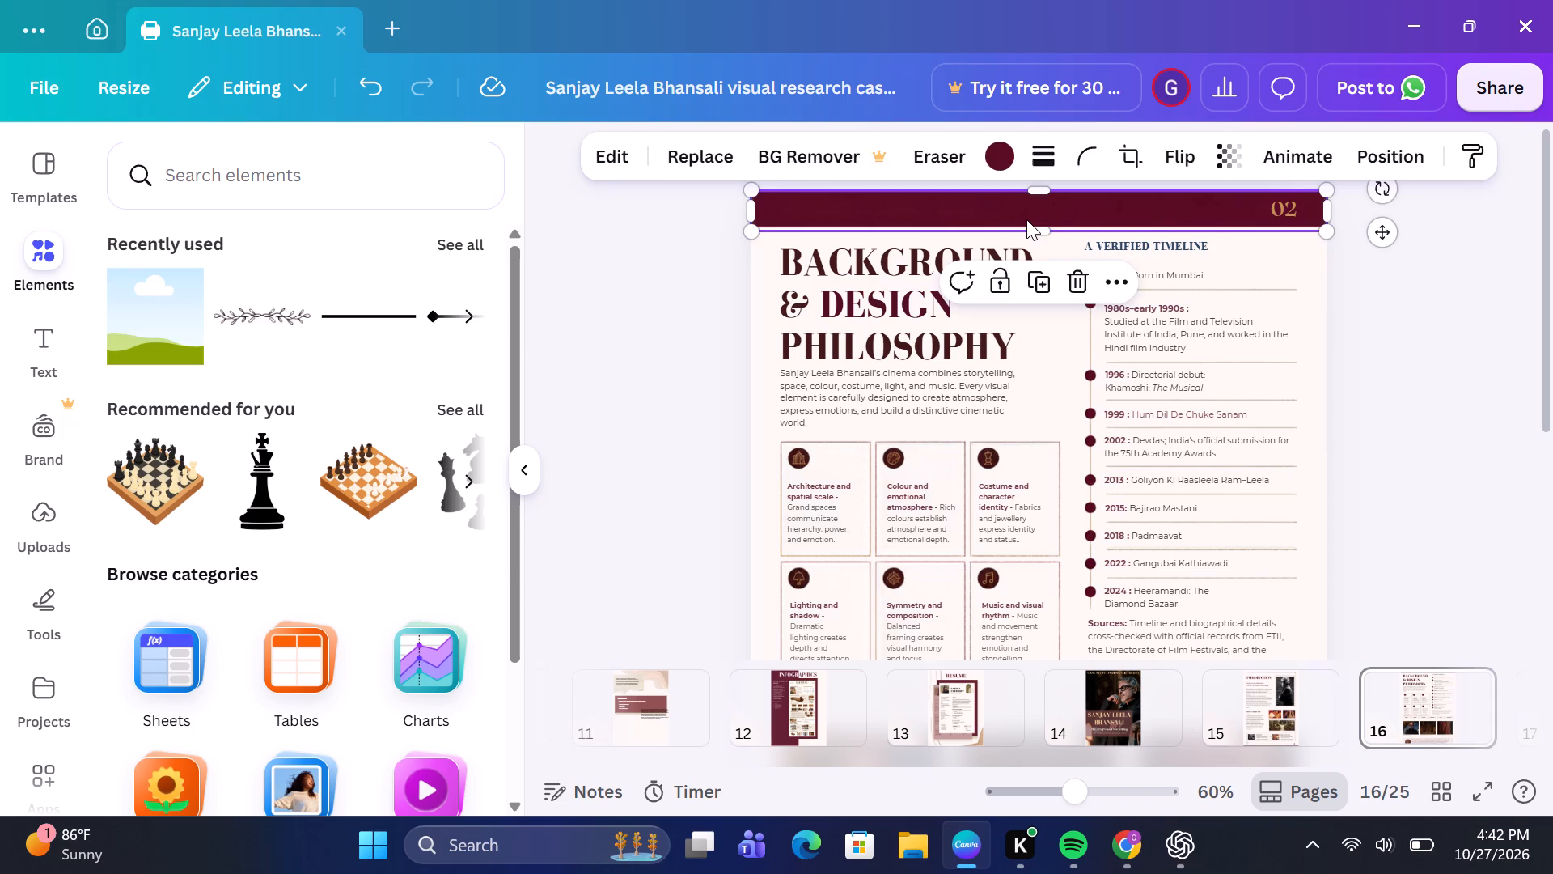
click(1043, 286)
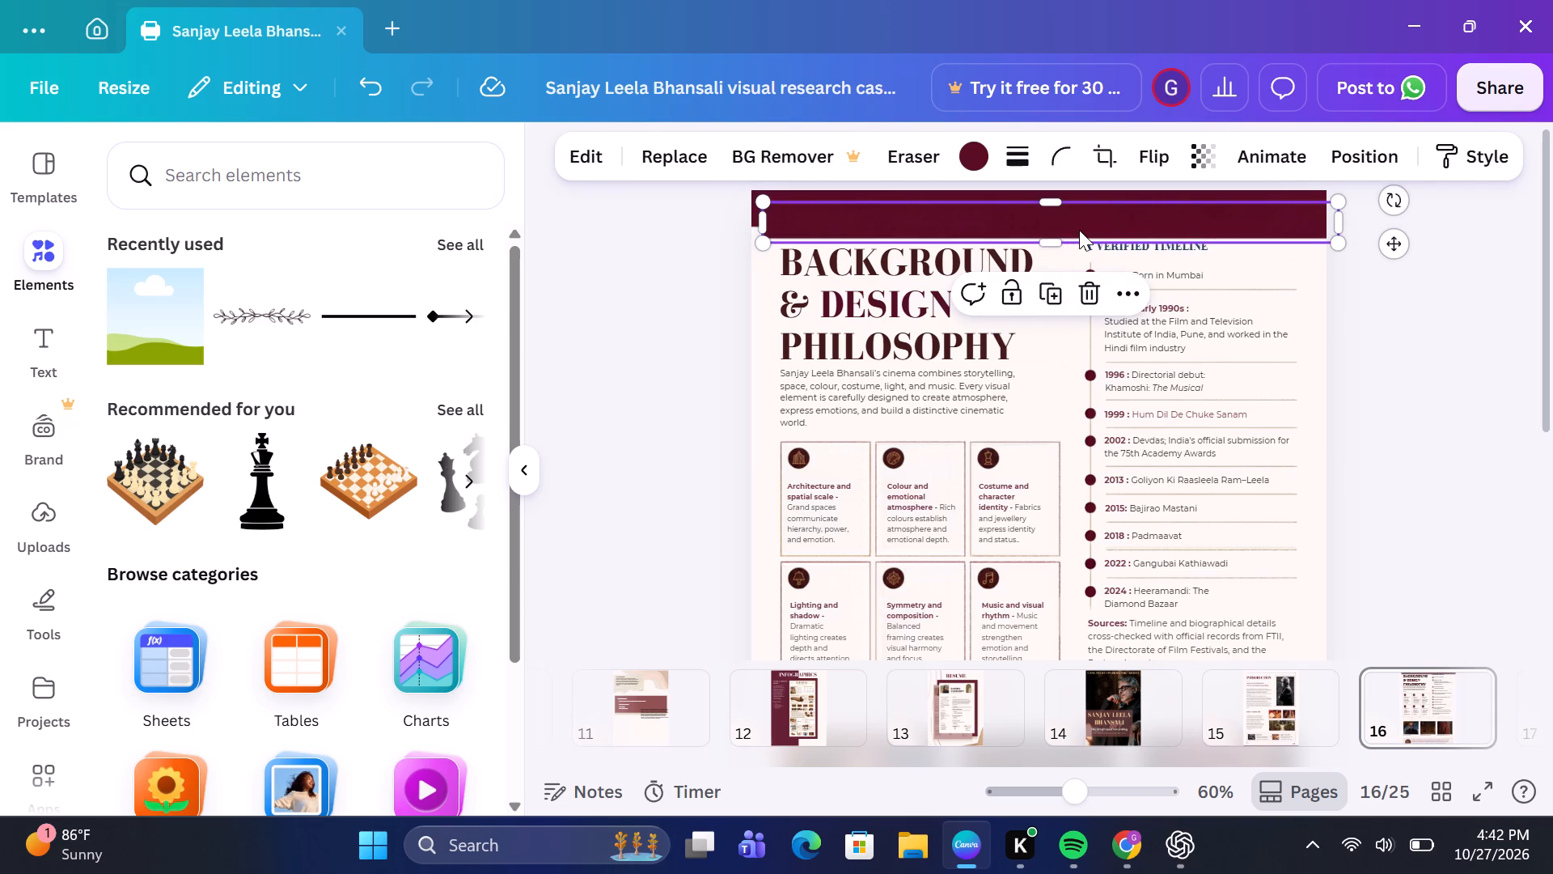
drag(1079, 230, 623, 689)
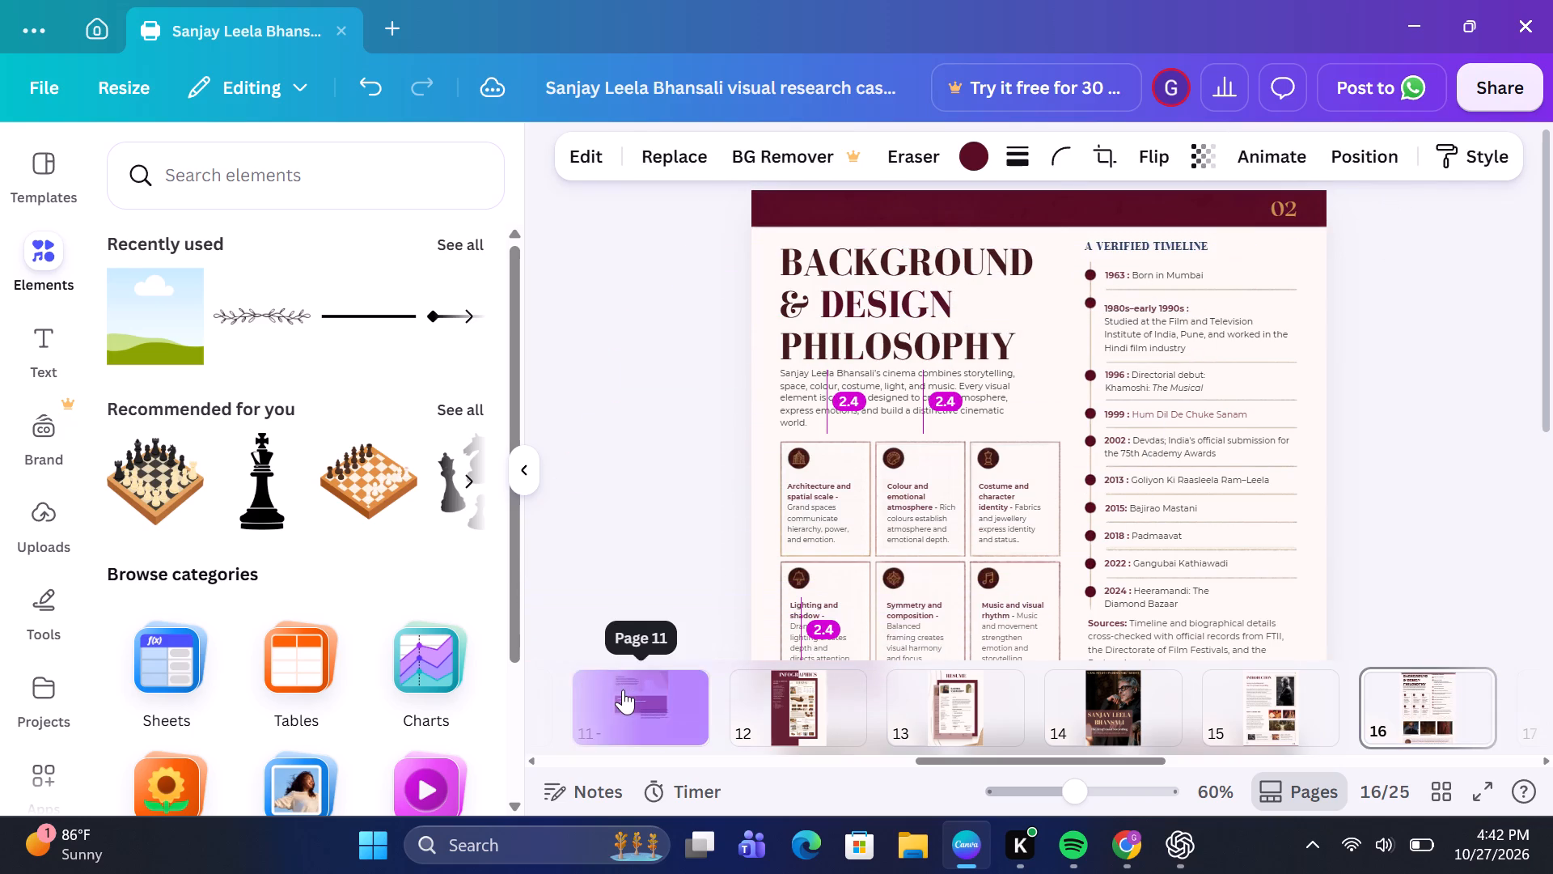
drag(623, 689, 624, 689)
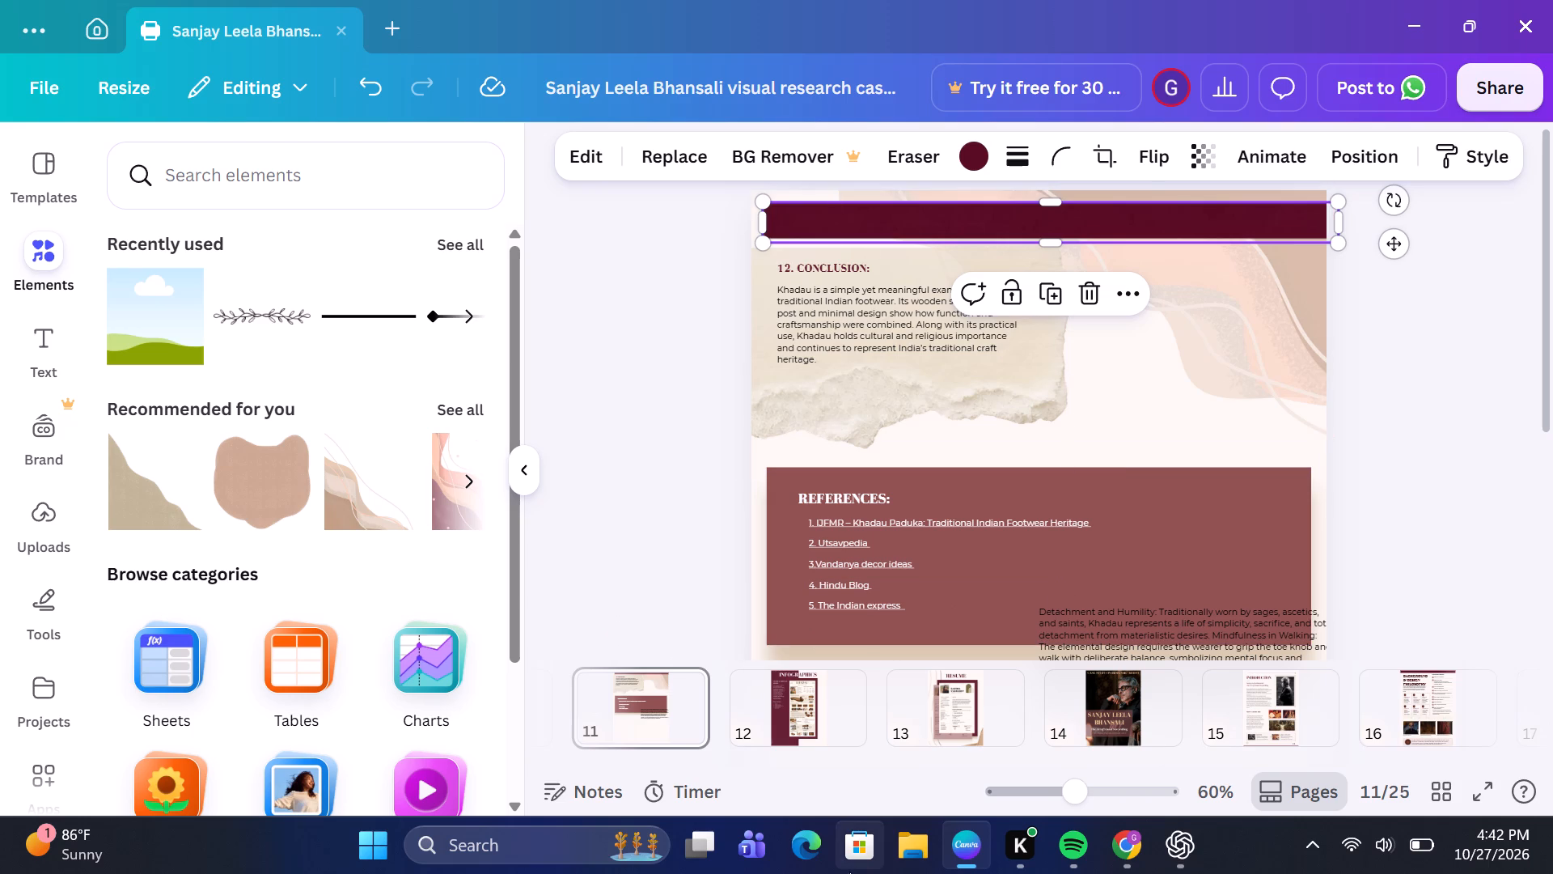
scroll(843, 718, right, 4)
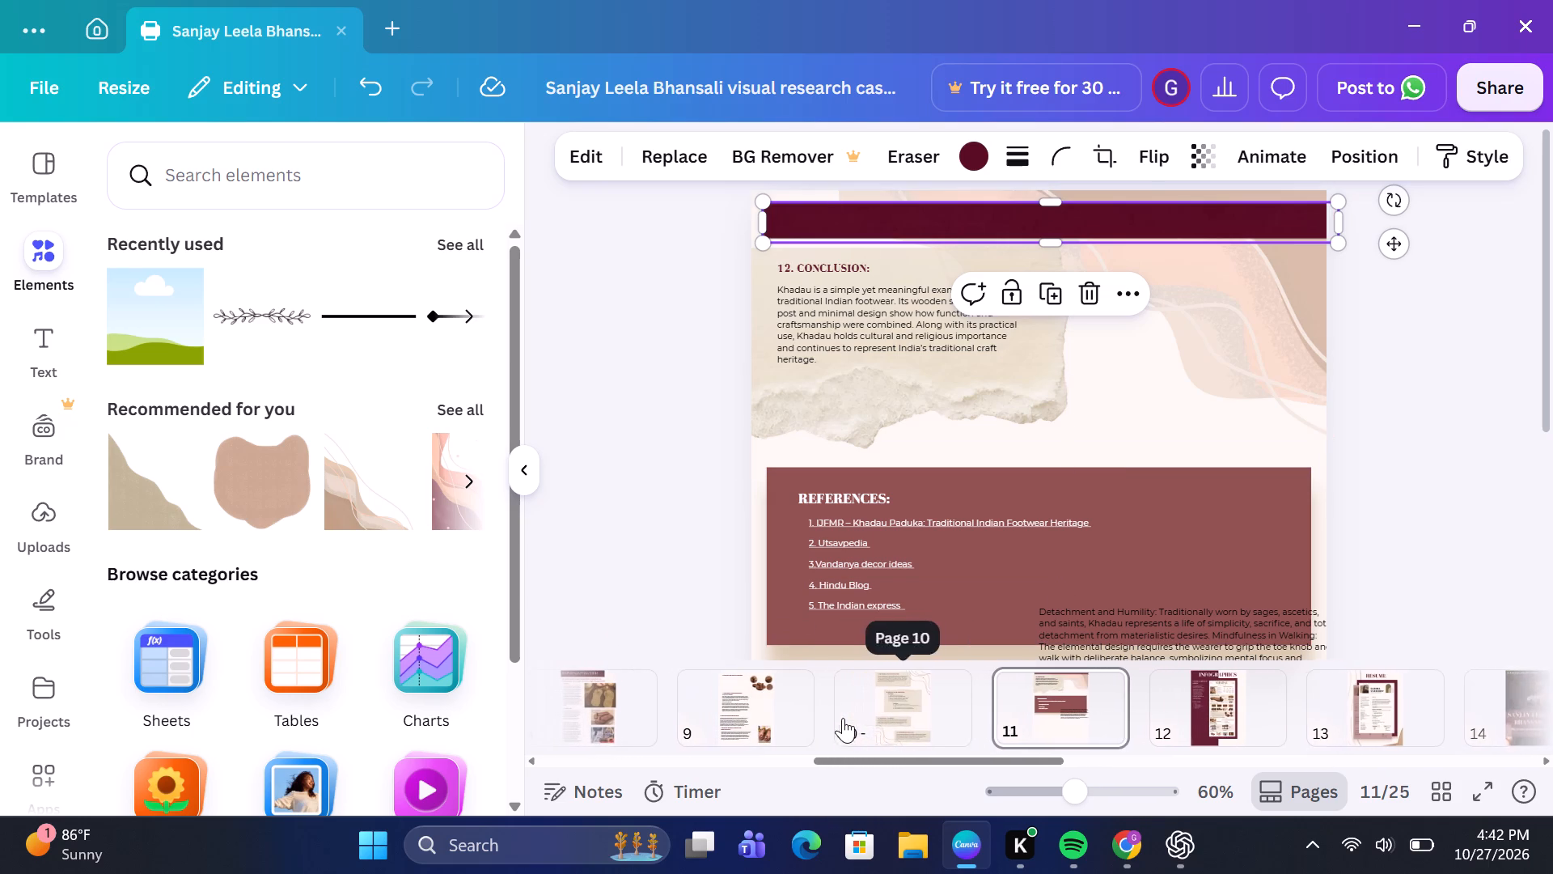
scroll(843, 718, right, 1)
drag(1115, 221, 802, 554)
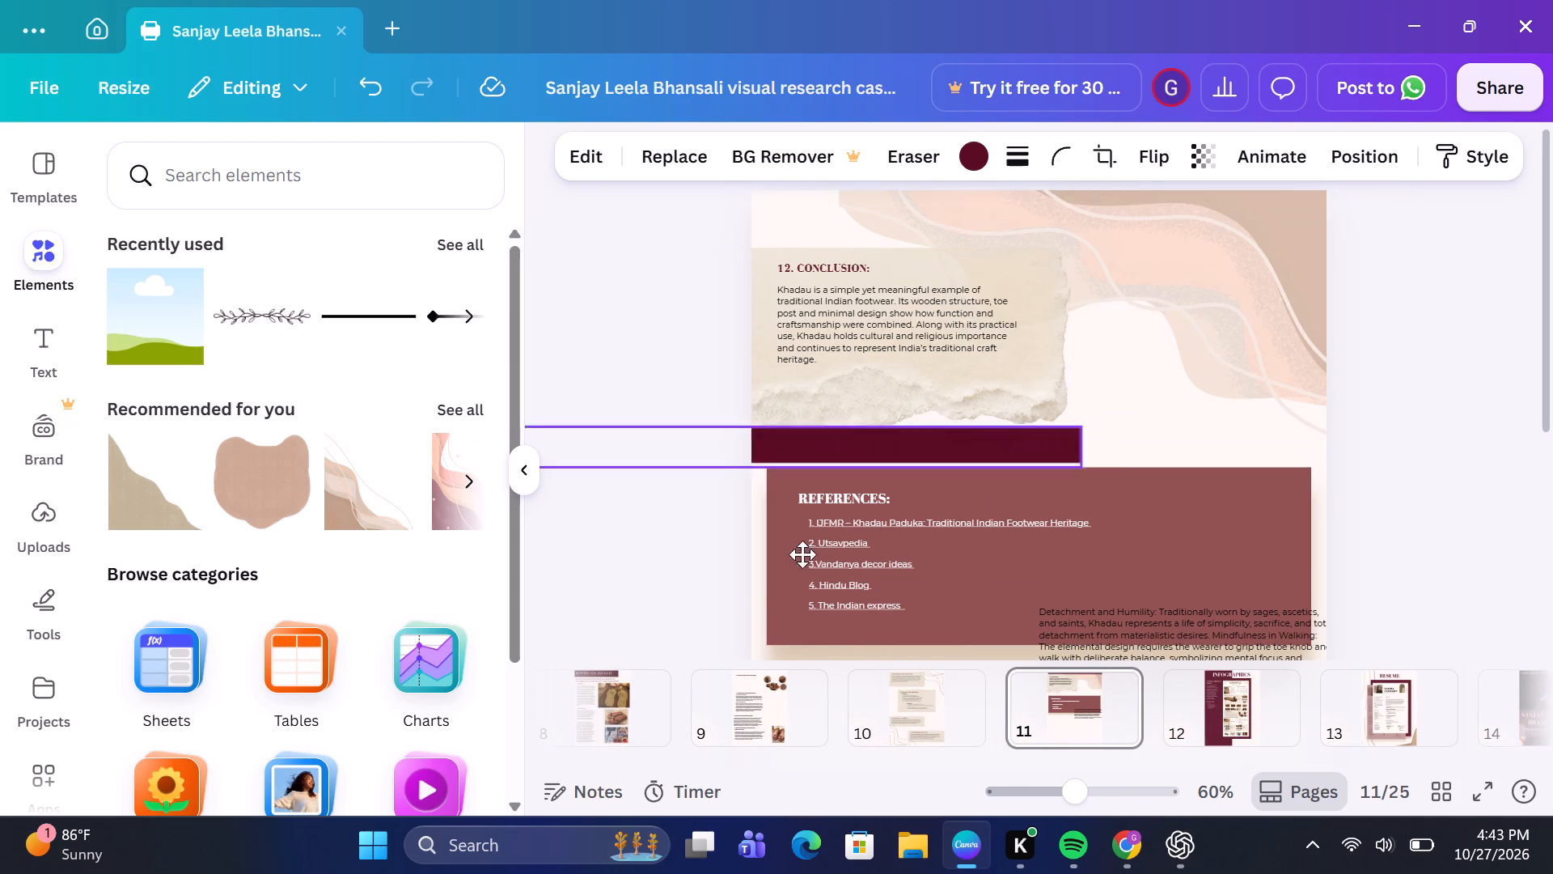
drag(802, 554, 743, 698)
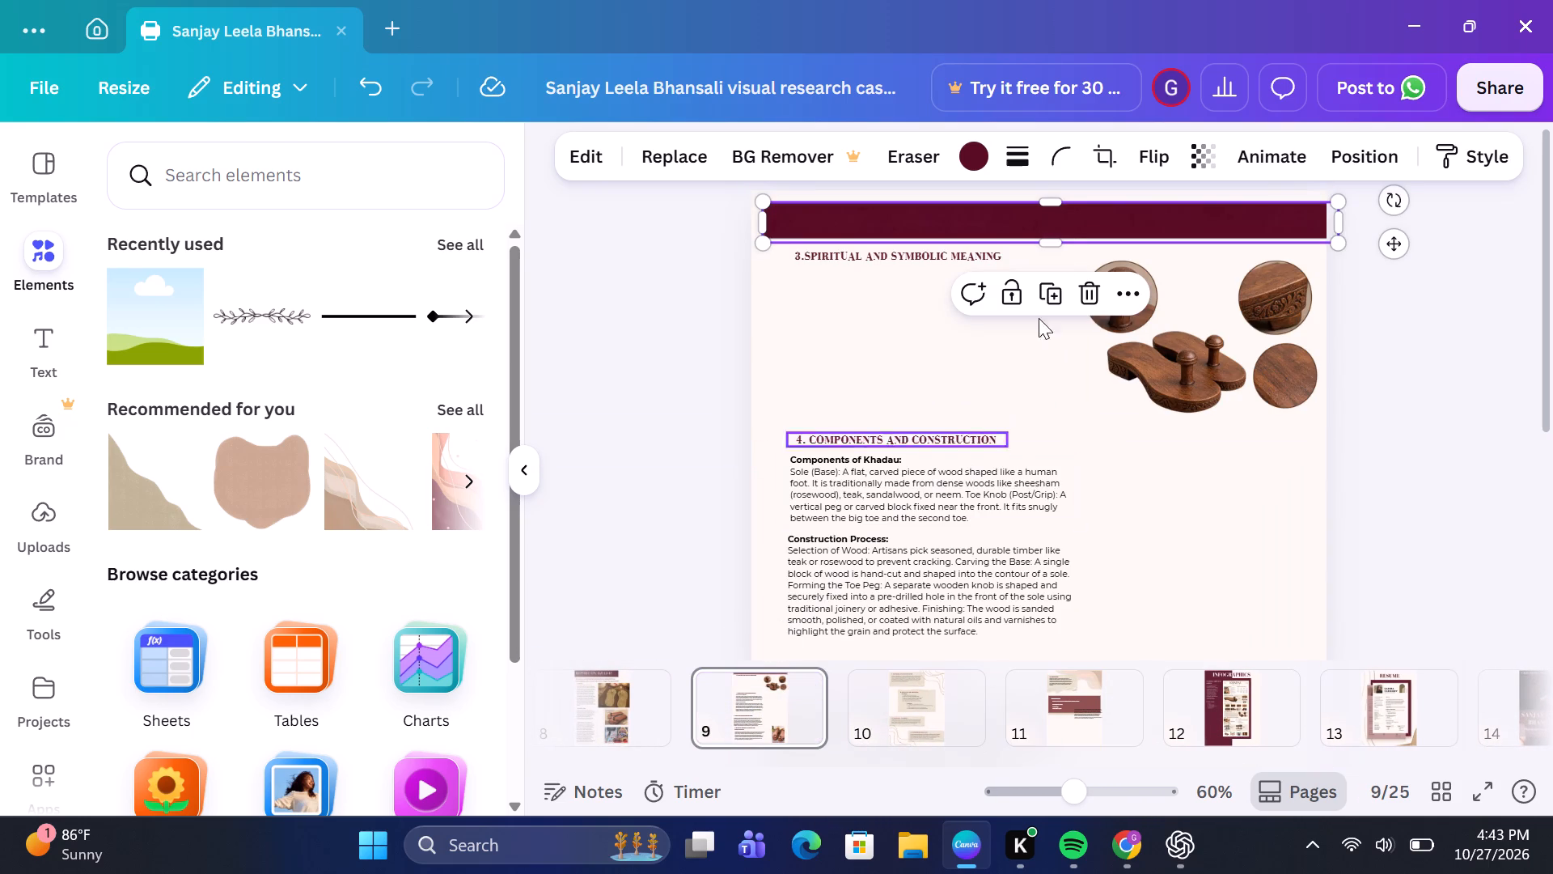
drag(1071, 223, 1060, 206)
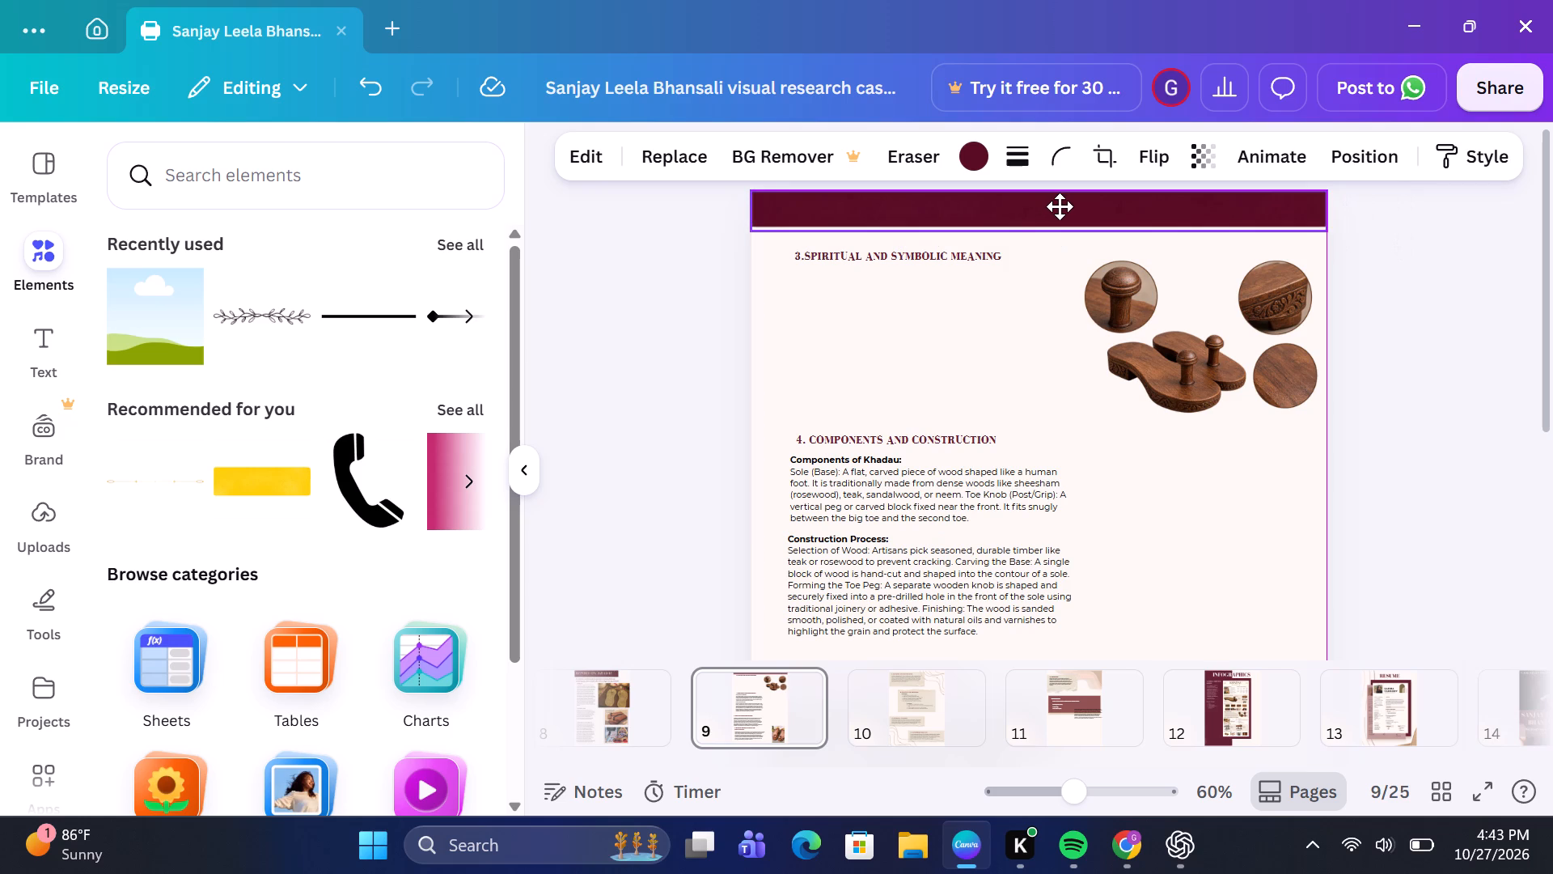
drag(1060, 206, 1062, 206)
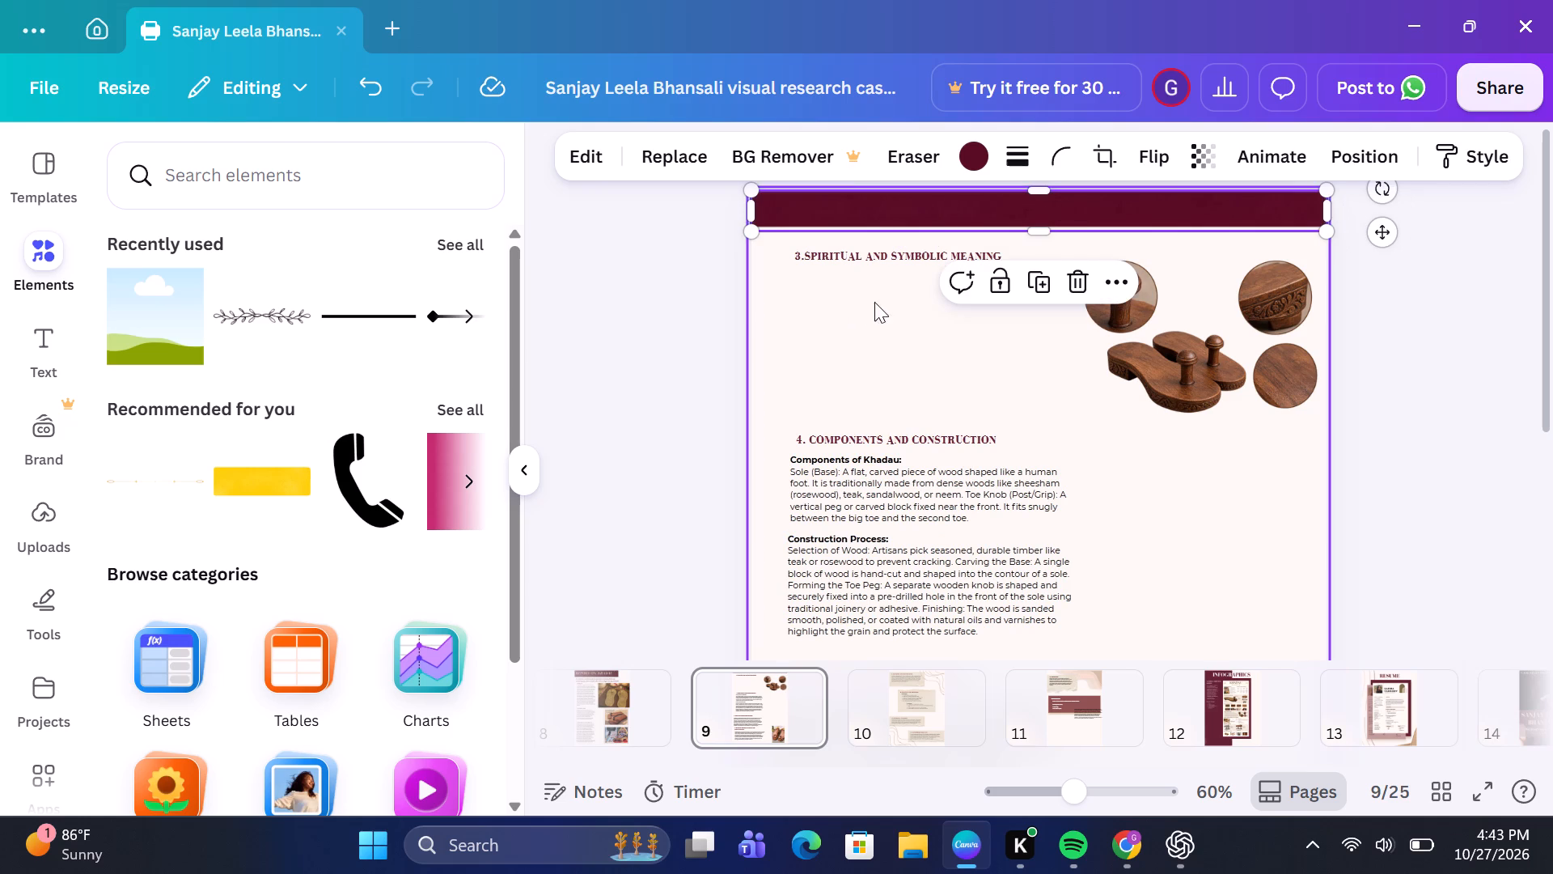
click(675, 322)
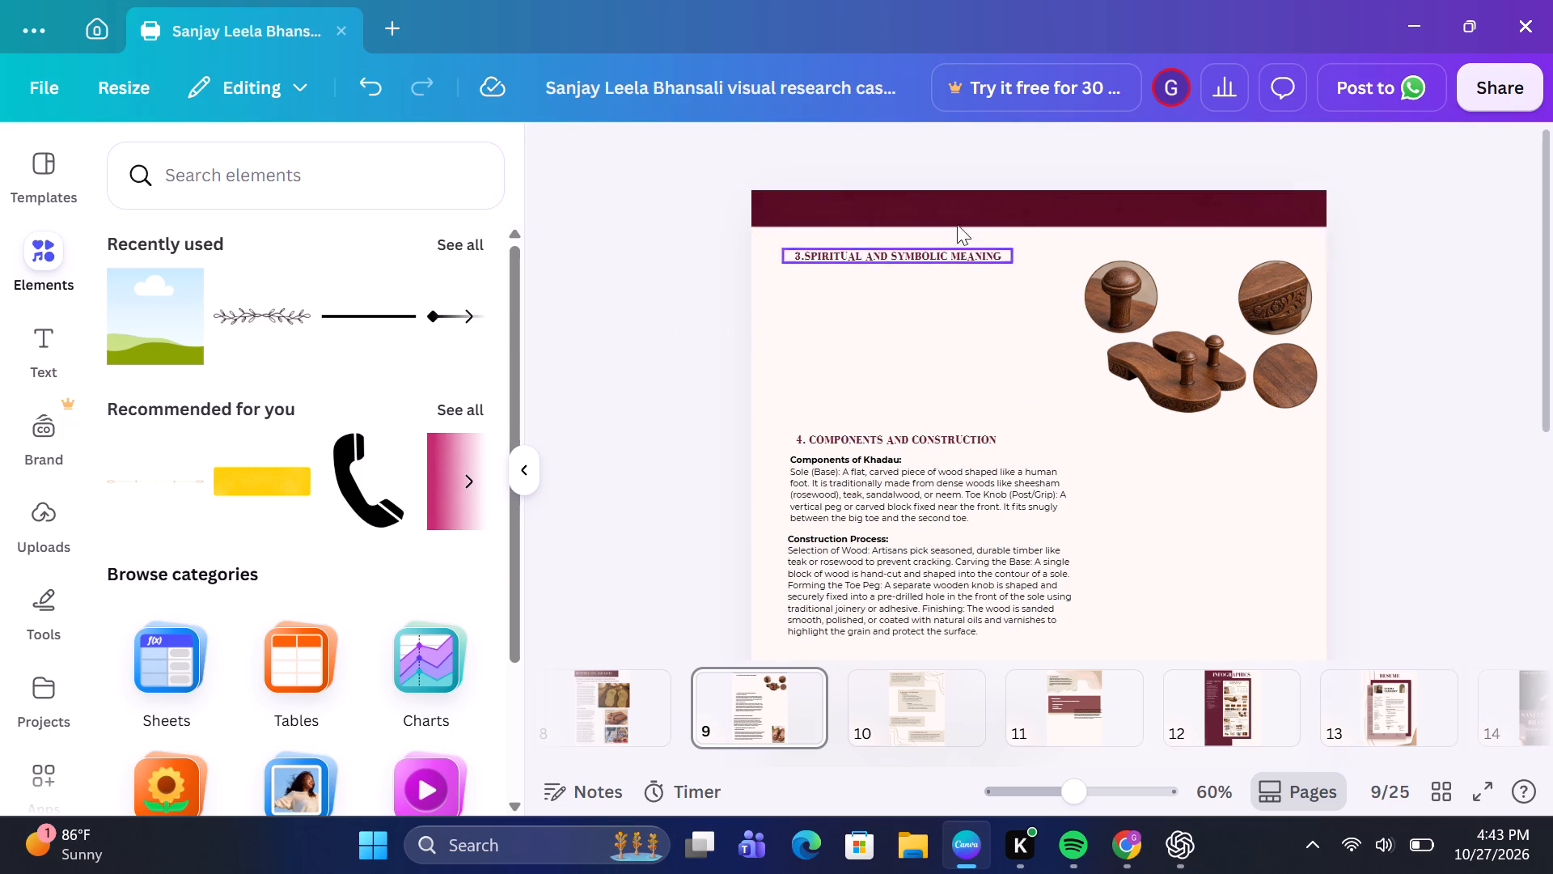
Nudge the section 3 heading slightly toward page 9's left margin, keeping its height below the maroon band.
click(952, 253)
drag(952, 253, 944, 253)
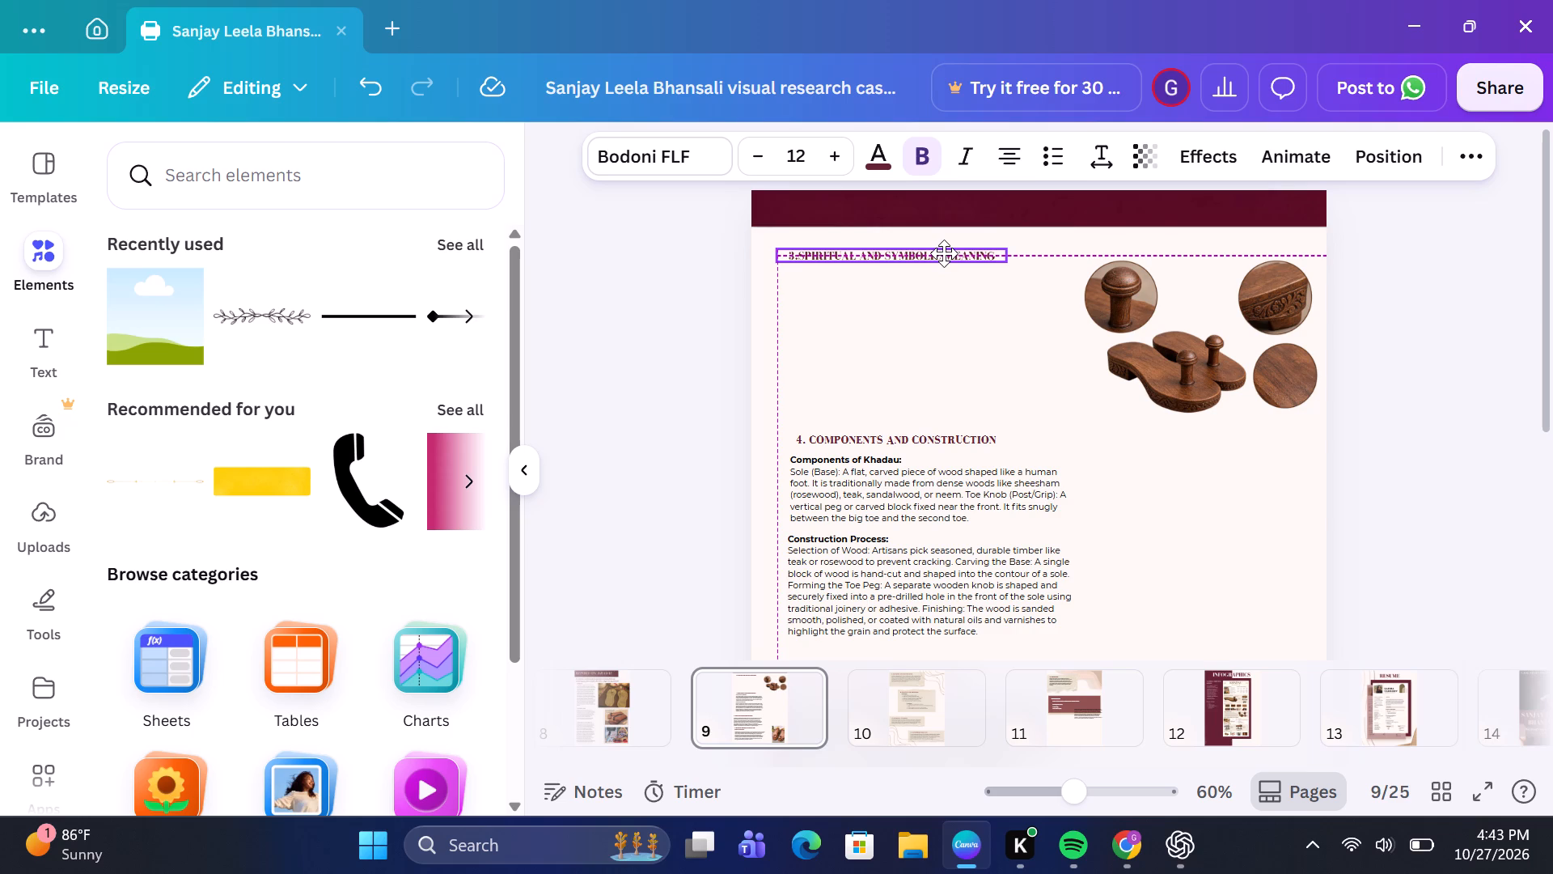
drag(944, 253, 943, 253)
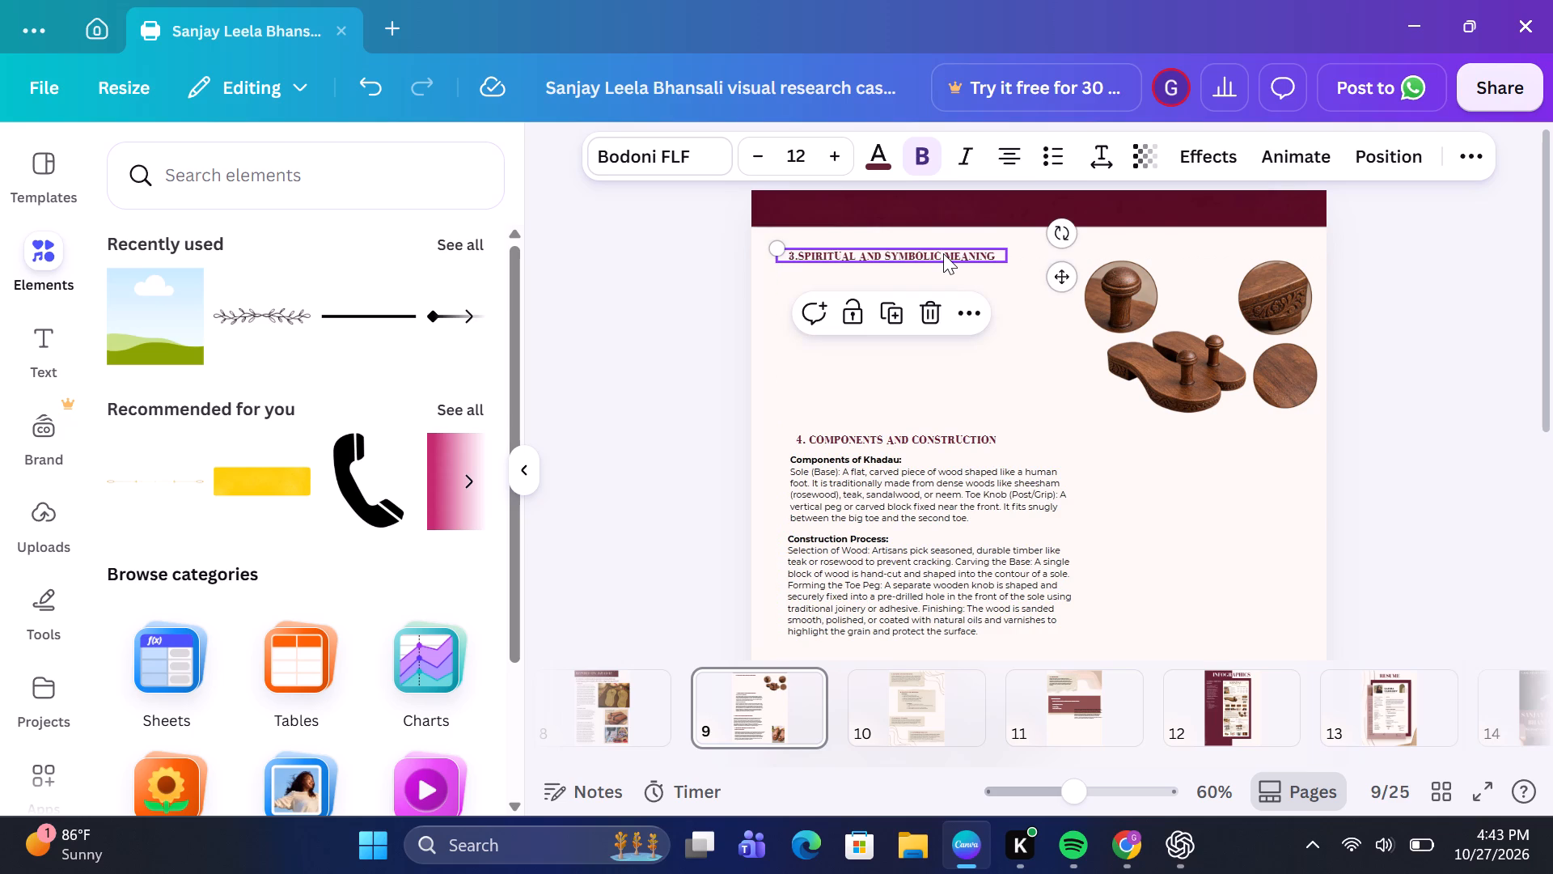
Move the "Detachment and Humility" paragraph from page 11 to page 9, directly under the section 3 heading.
click(1085, 691)
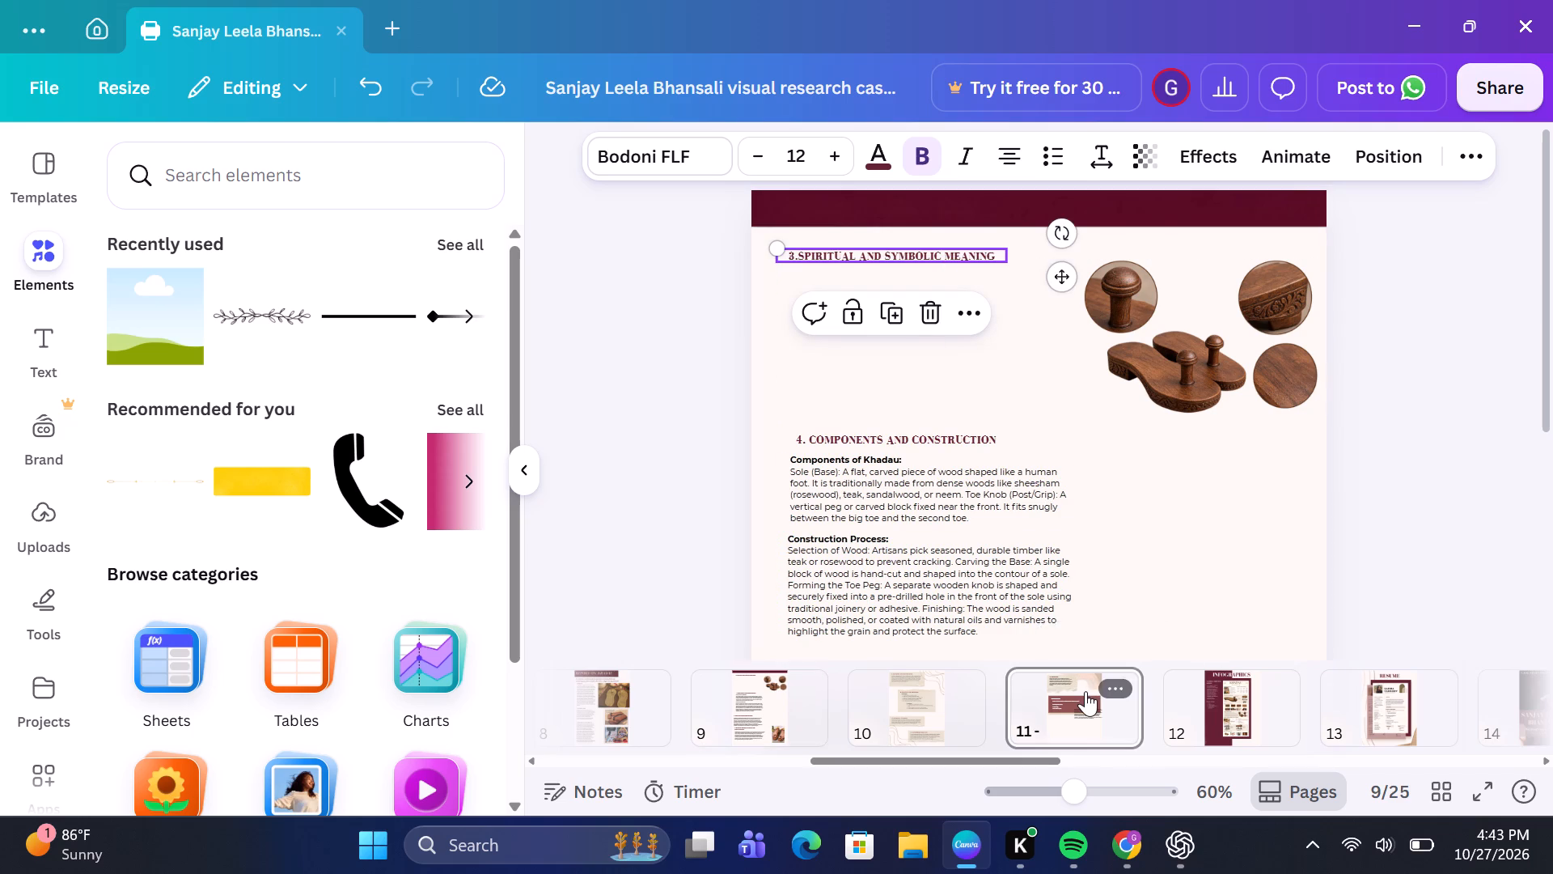
click(1170, 628)
click(1170, 628)
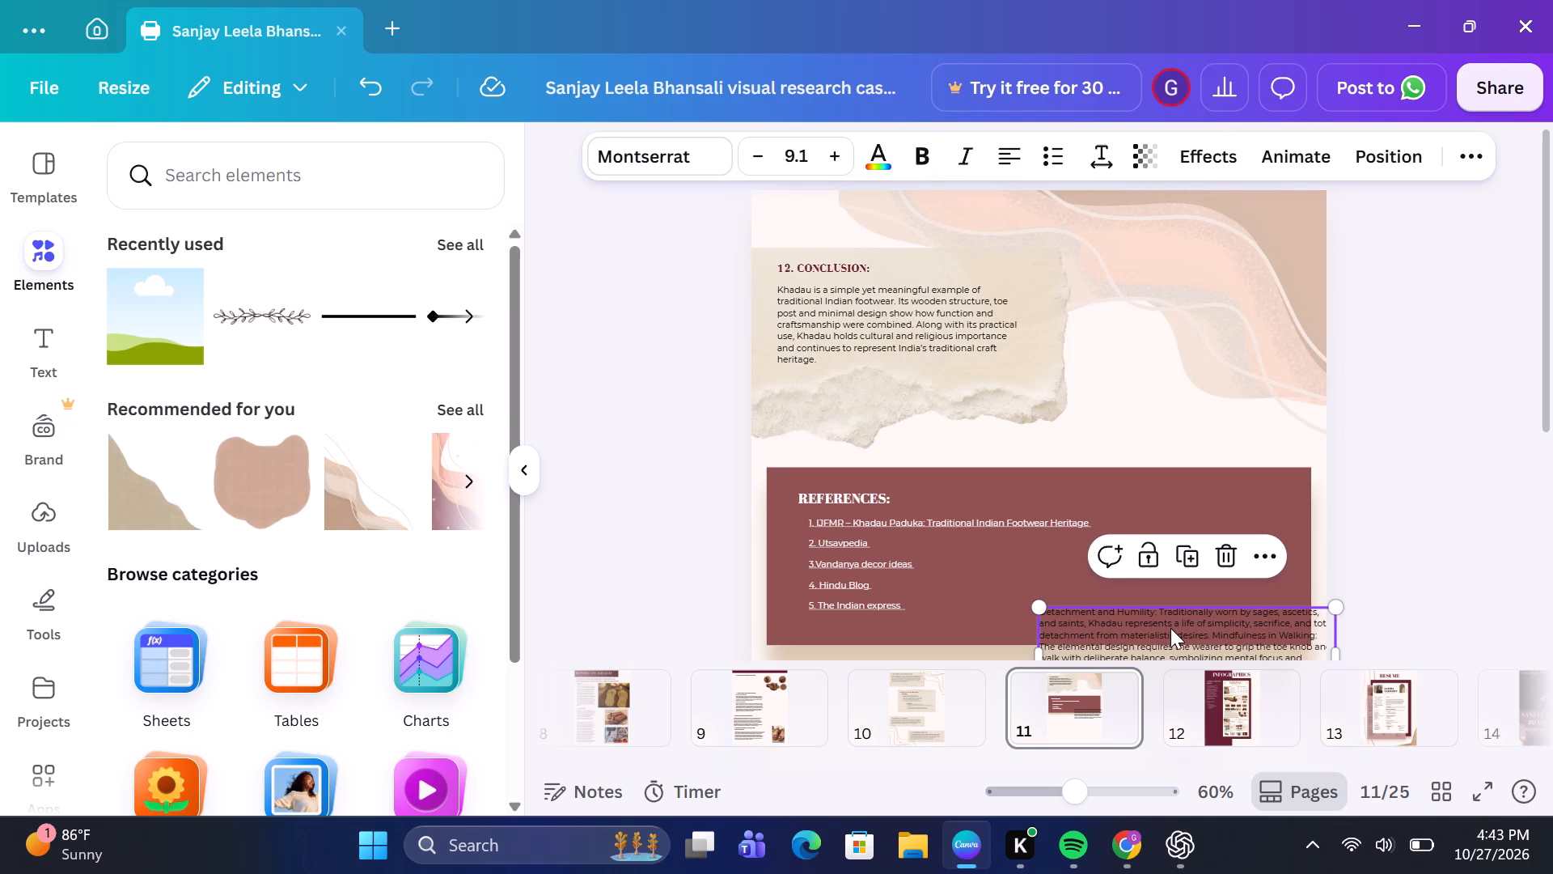
drag(1170, 628, 1327, 577)
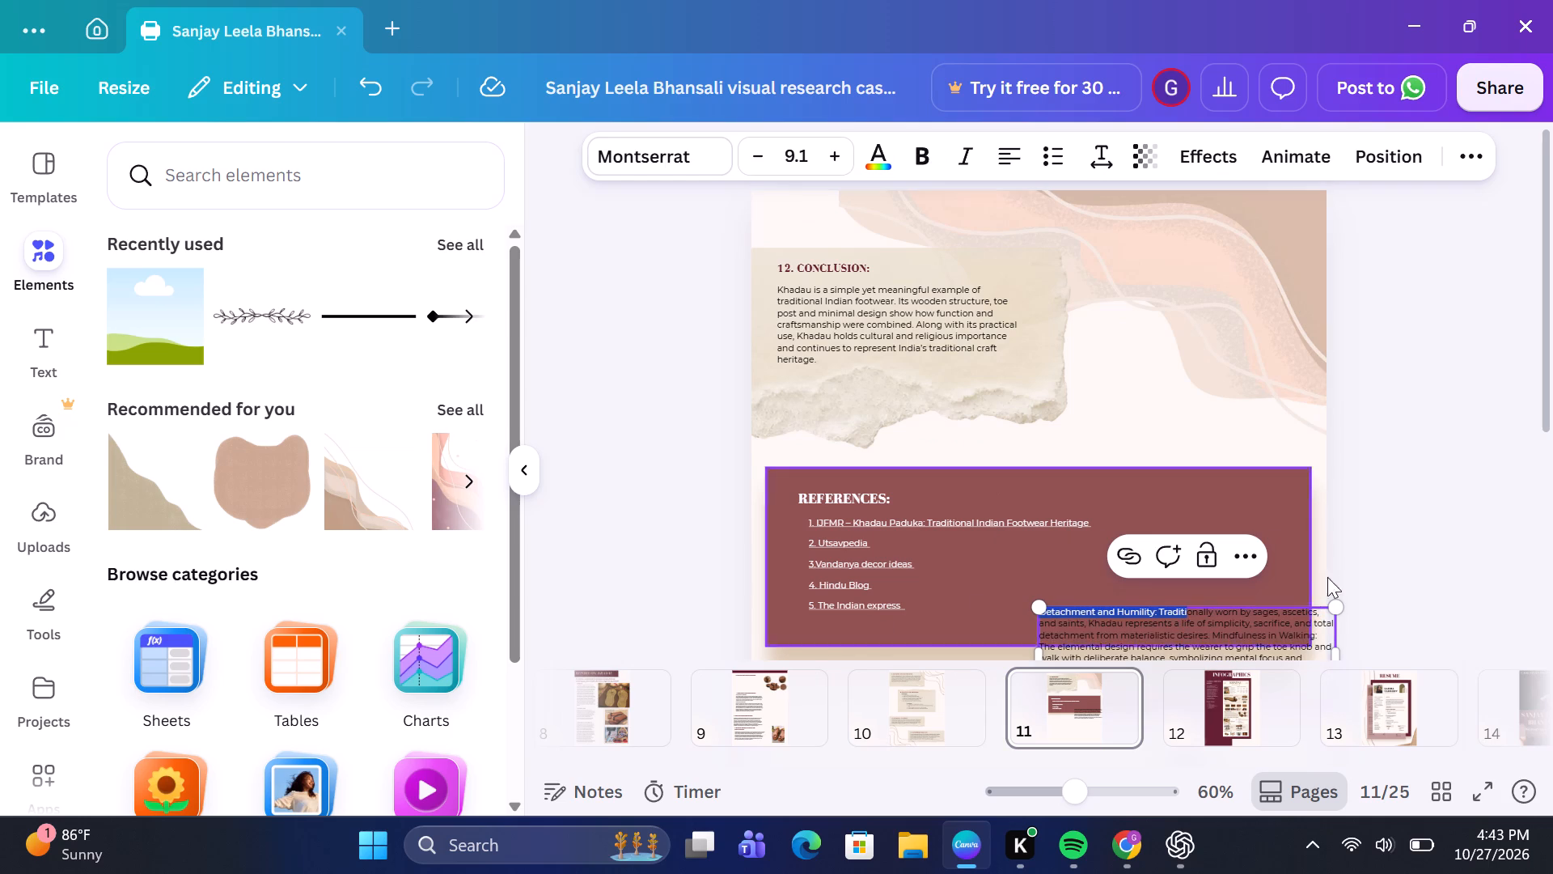
drag(1327, 577, 1389, 534)
click(1389, 534)
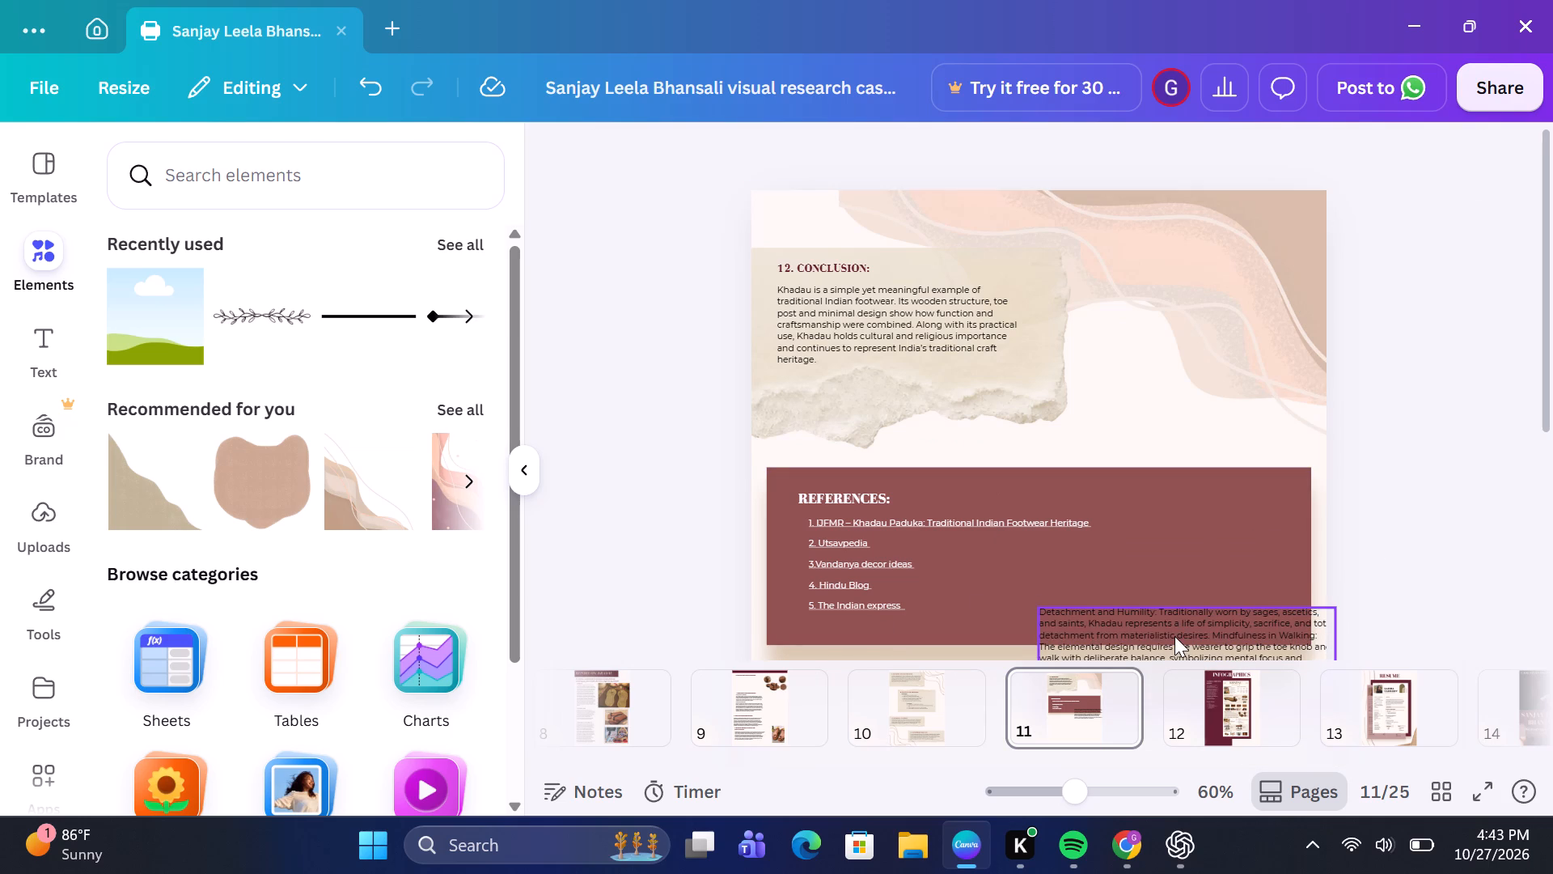
click(1174, 636)
drag(1174, 636, 815, 695)
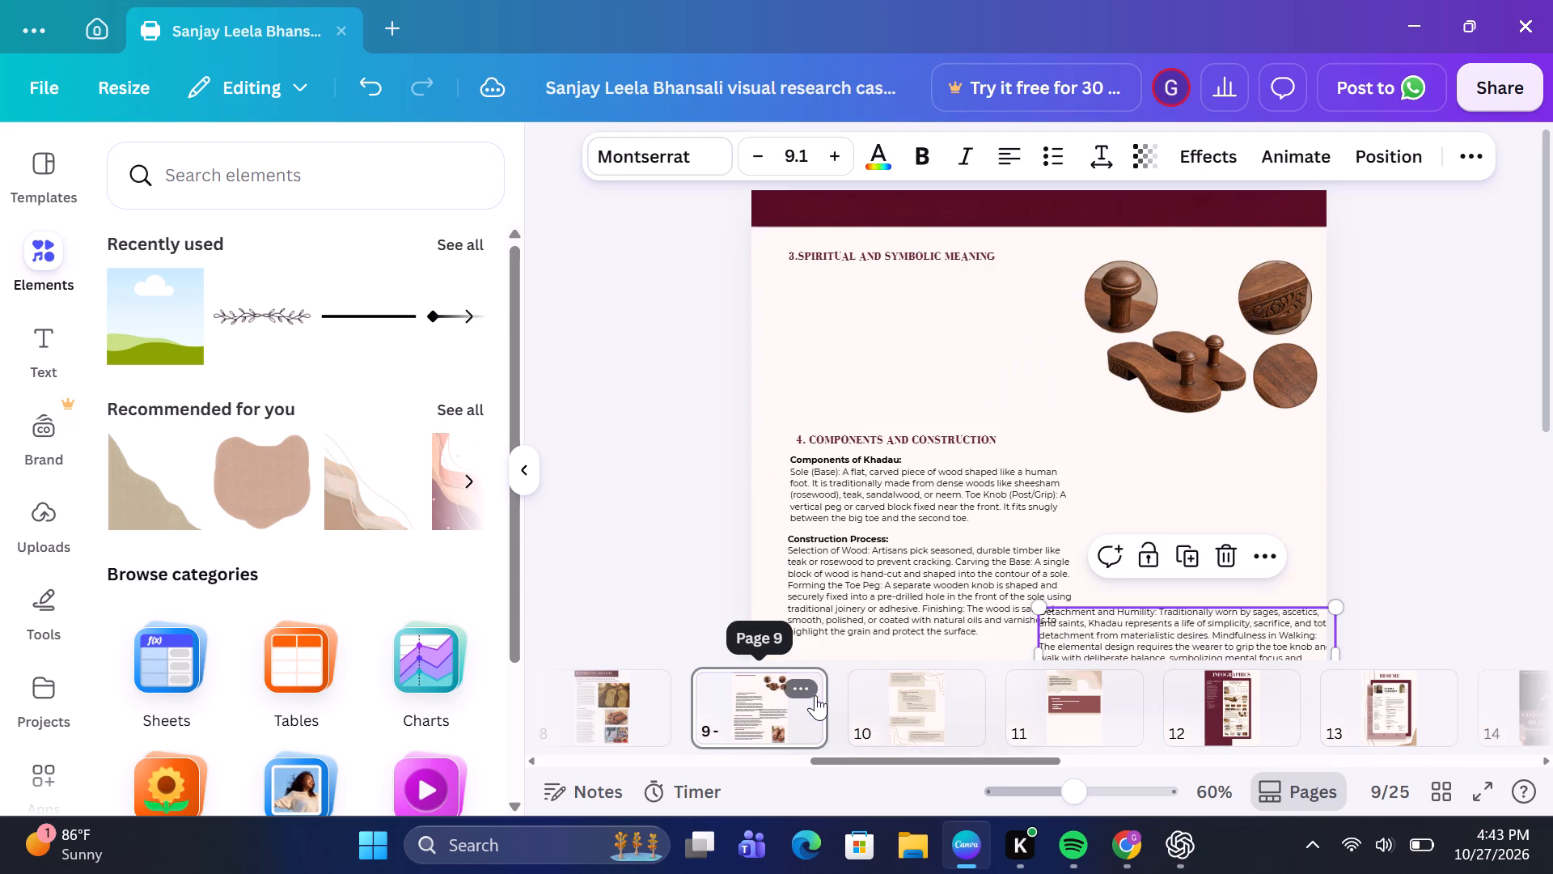
drag(1195, 639, 942, 383)
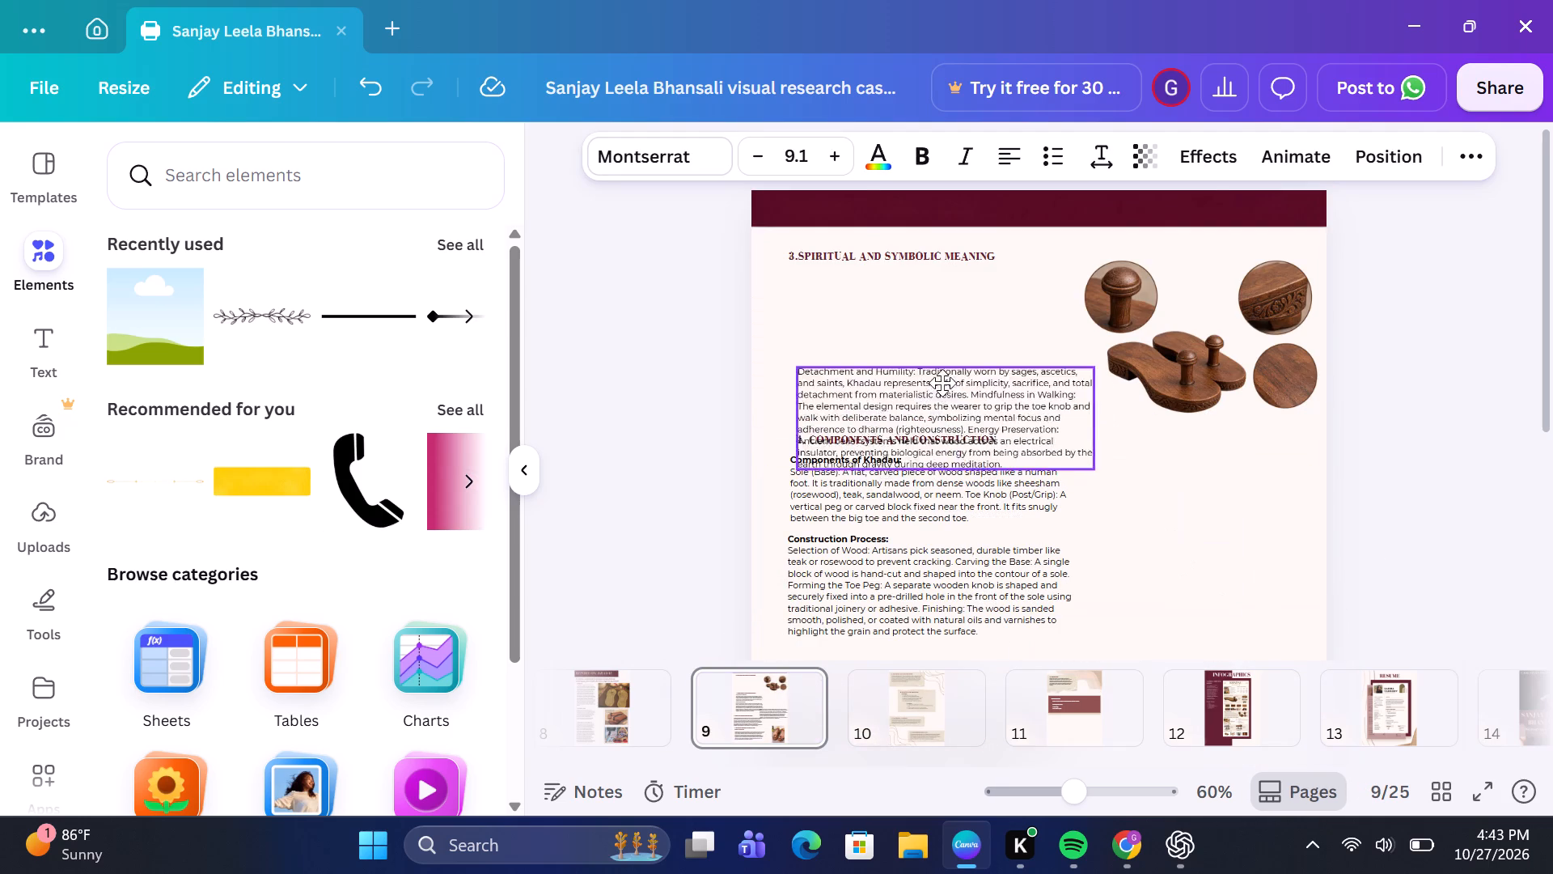
drag(942, 383, 919, 272)
drag(931, 306, 950, 347)
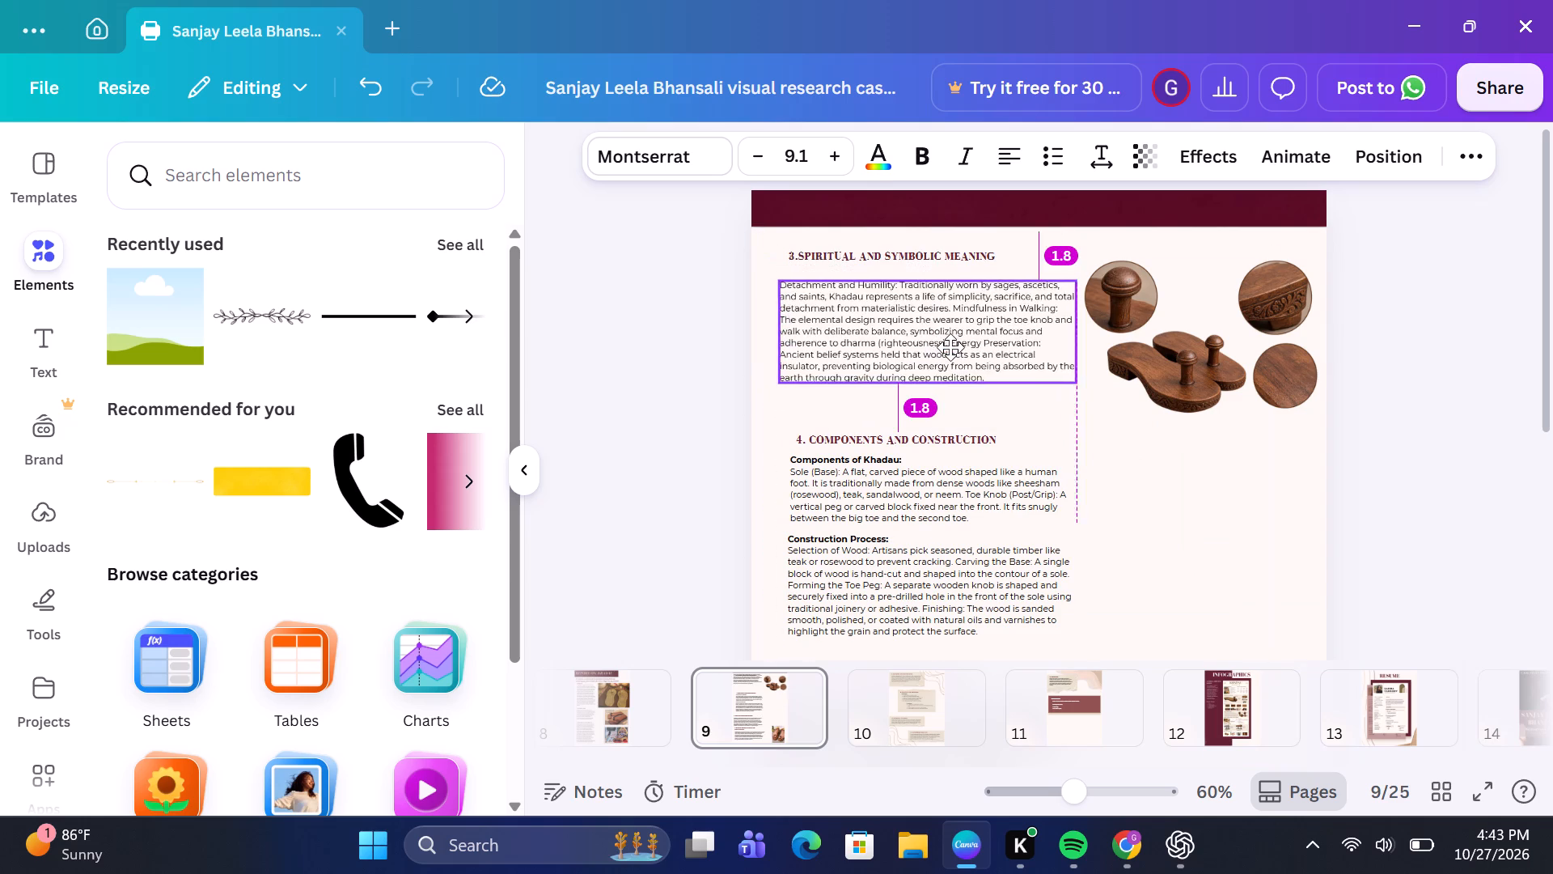
drag(950, 347, 958, 337)
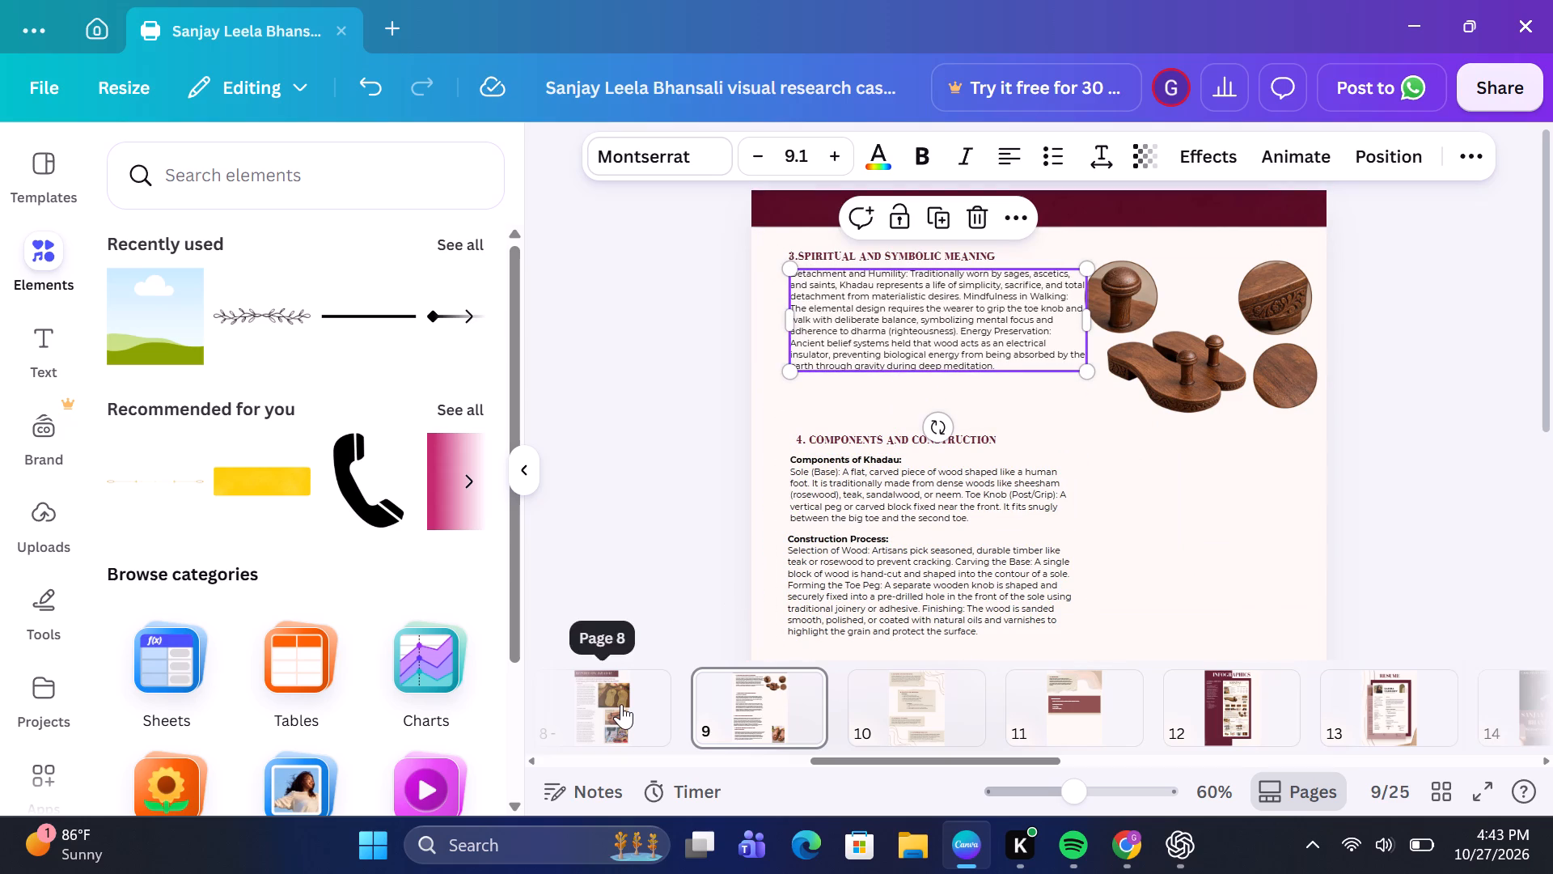
Check the text margin on page 8 and shift page 9's section 3 heading farther toward the left margin to match.
click(621, 704)
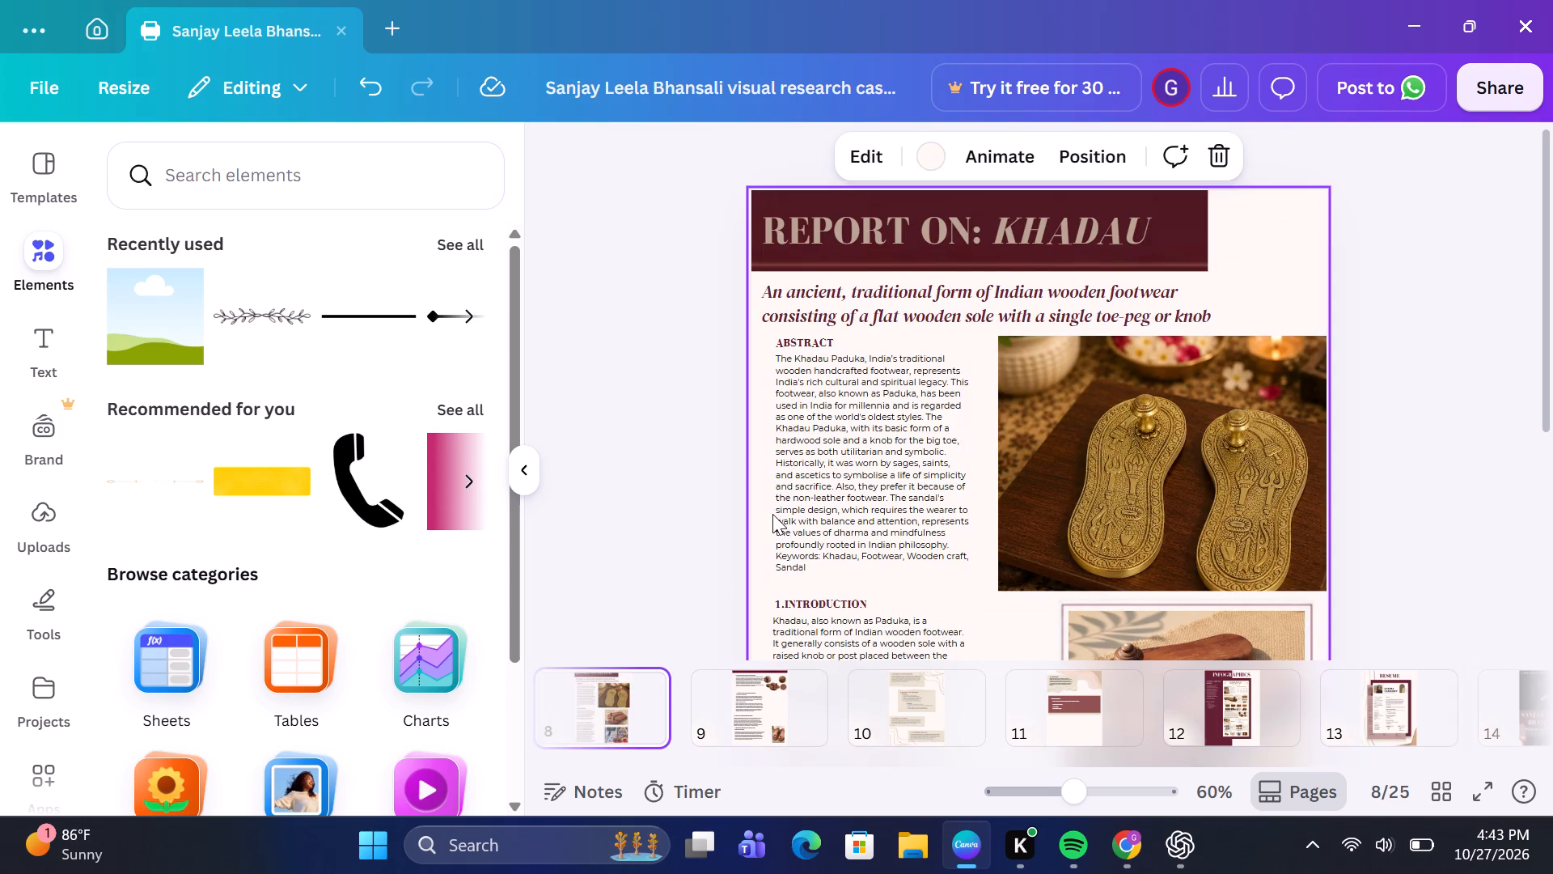
click(787, 707)
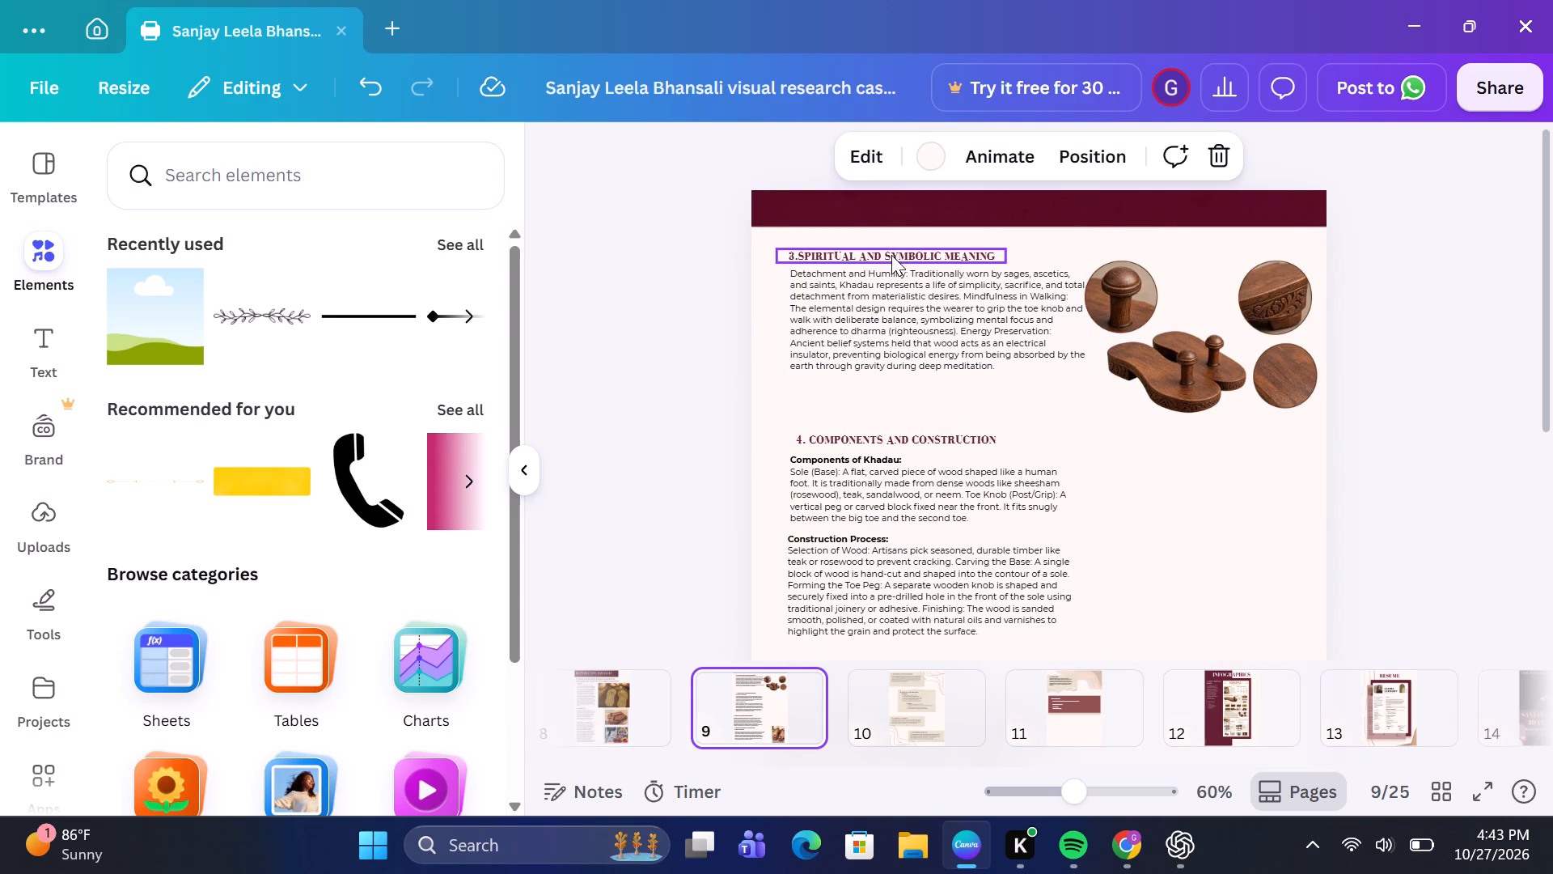
click(891, 255)
drag(891, 255, 884, 255)
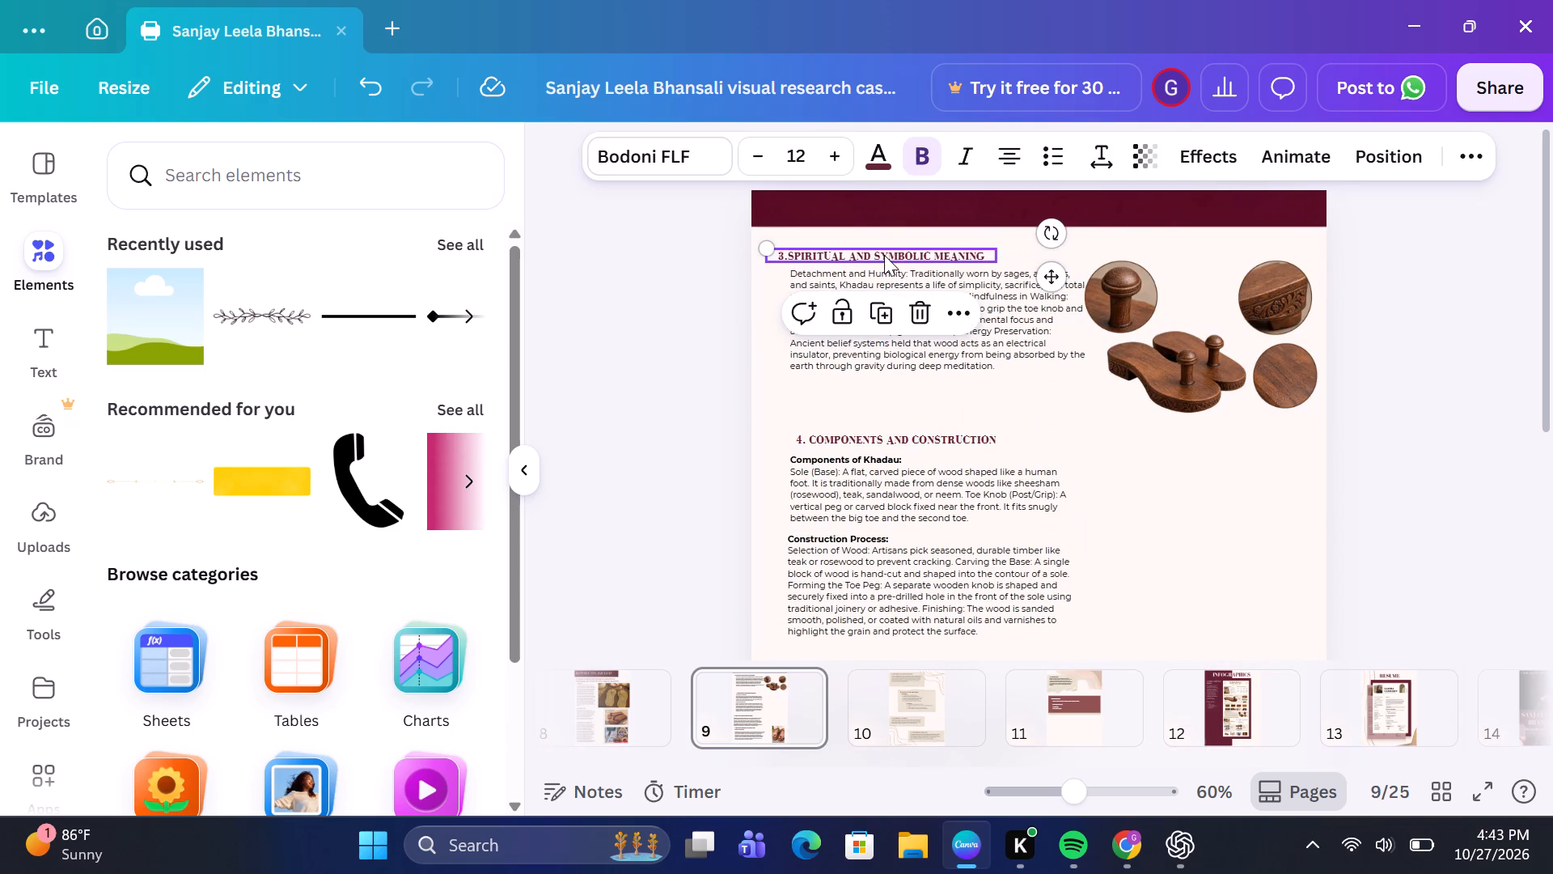
Align page 9's "Detachment and Humility" paragraph with the section 3 heading's left edge and narrow its text box to about 10.5 wide.
click(951, 350)
drag(951, 350, 933, 352)
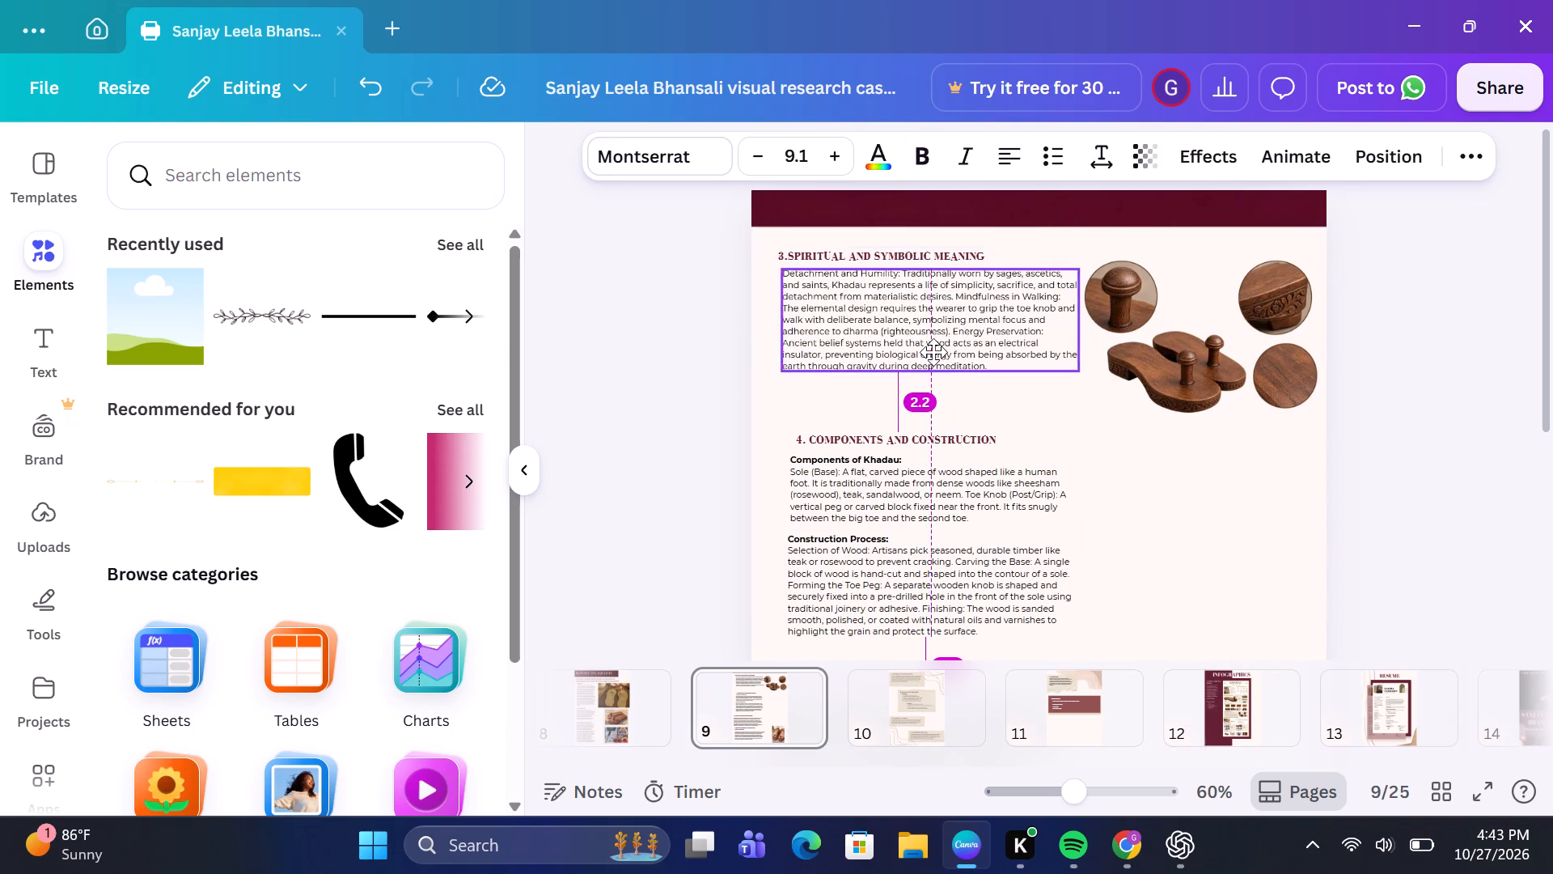
drag(933, 352, 936, 348)
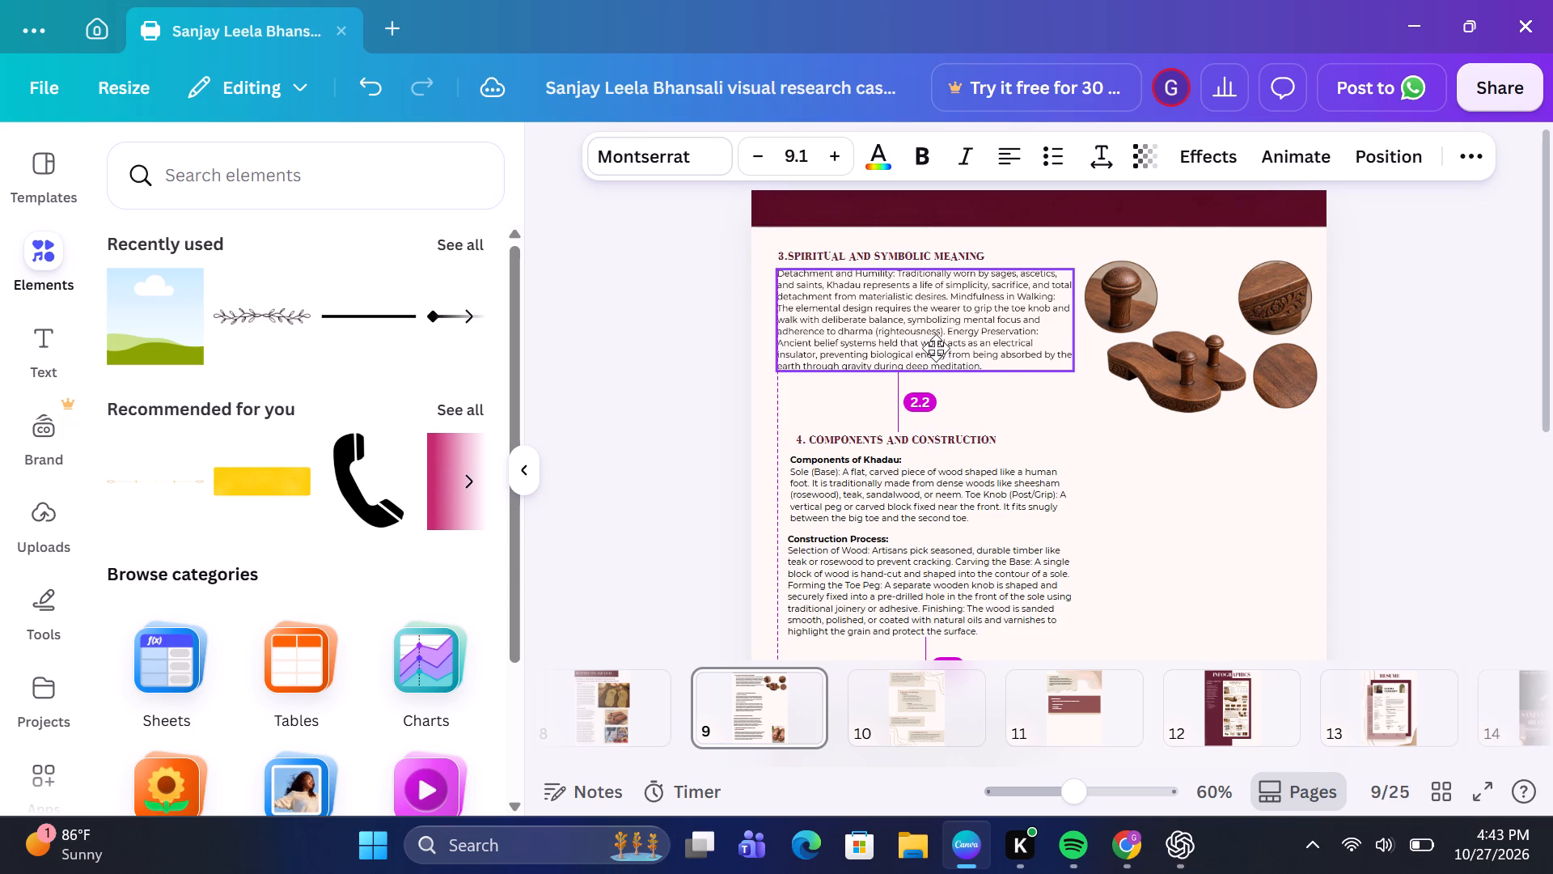
drag(936, 348, 936, 347)
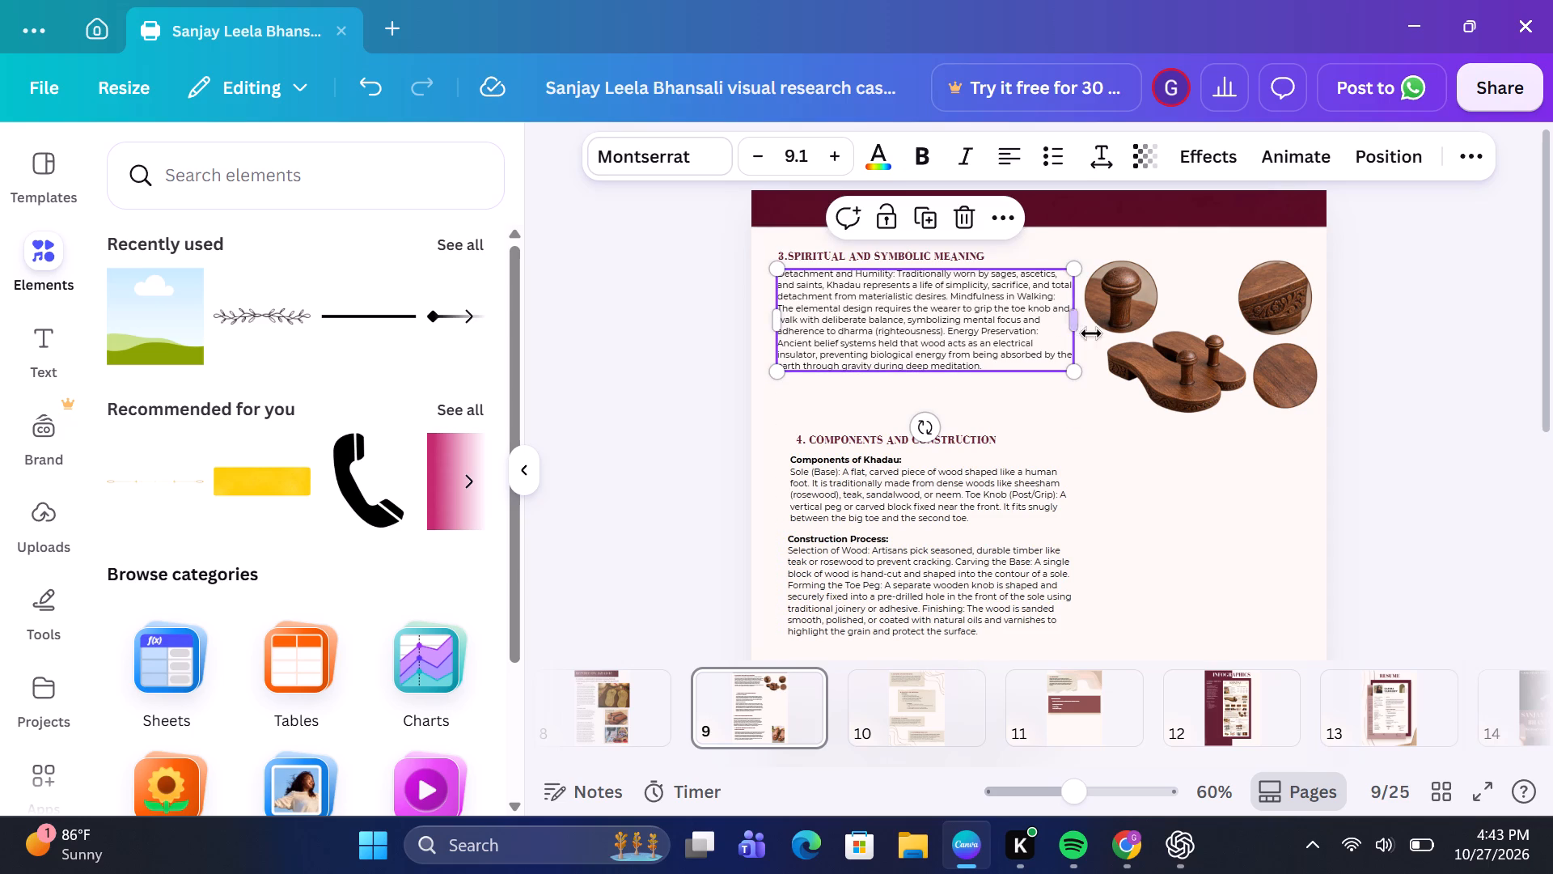
drag(1077, 321, 1064, 321)
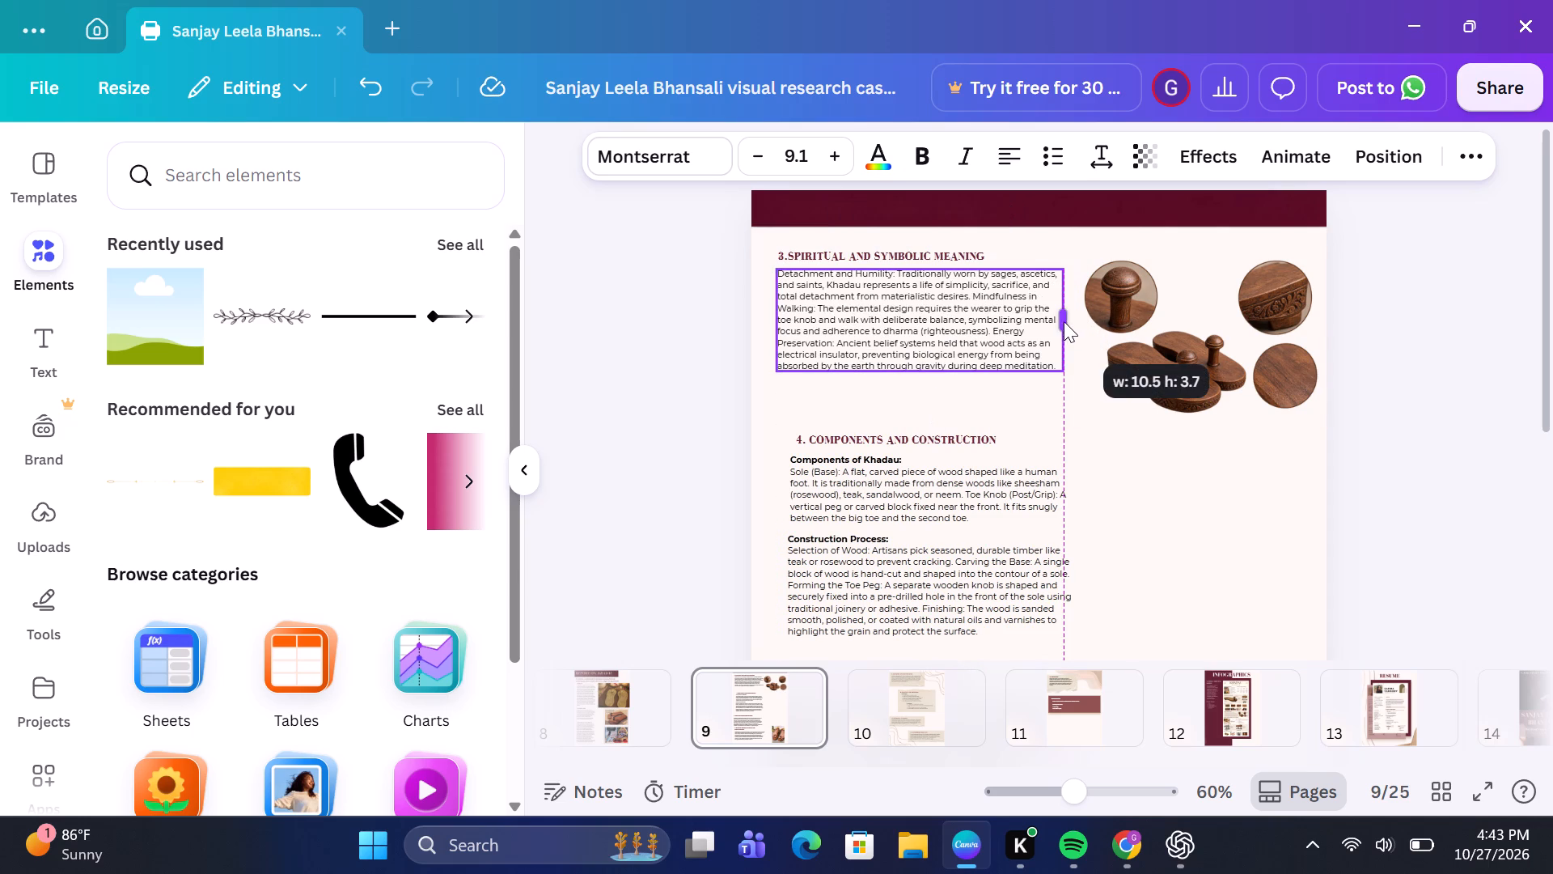
drag(1064, 321, 1062, 321)
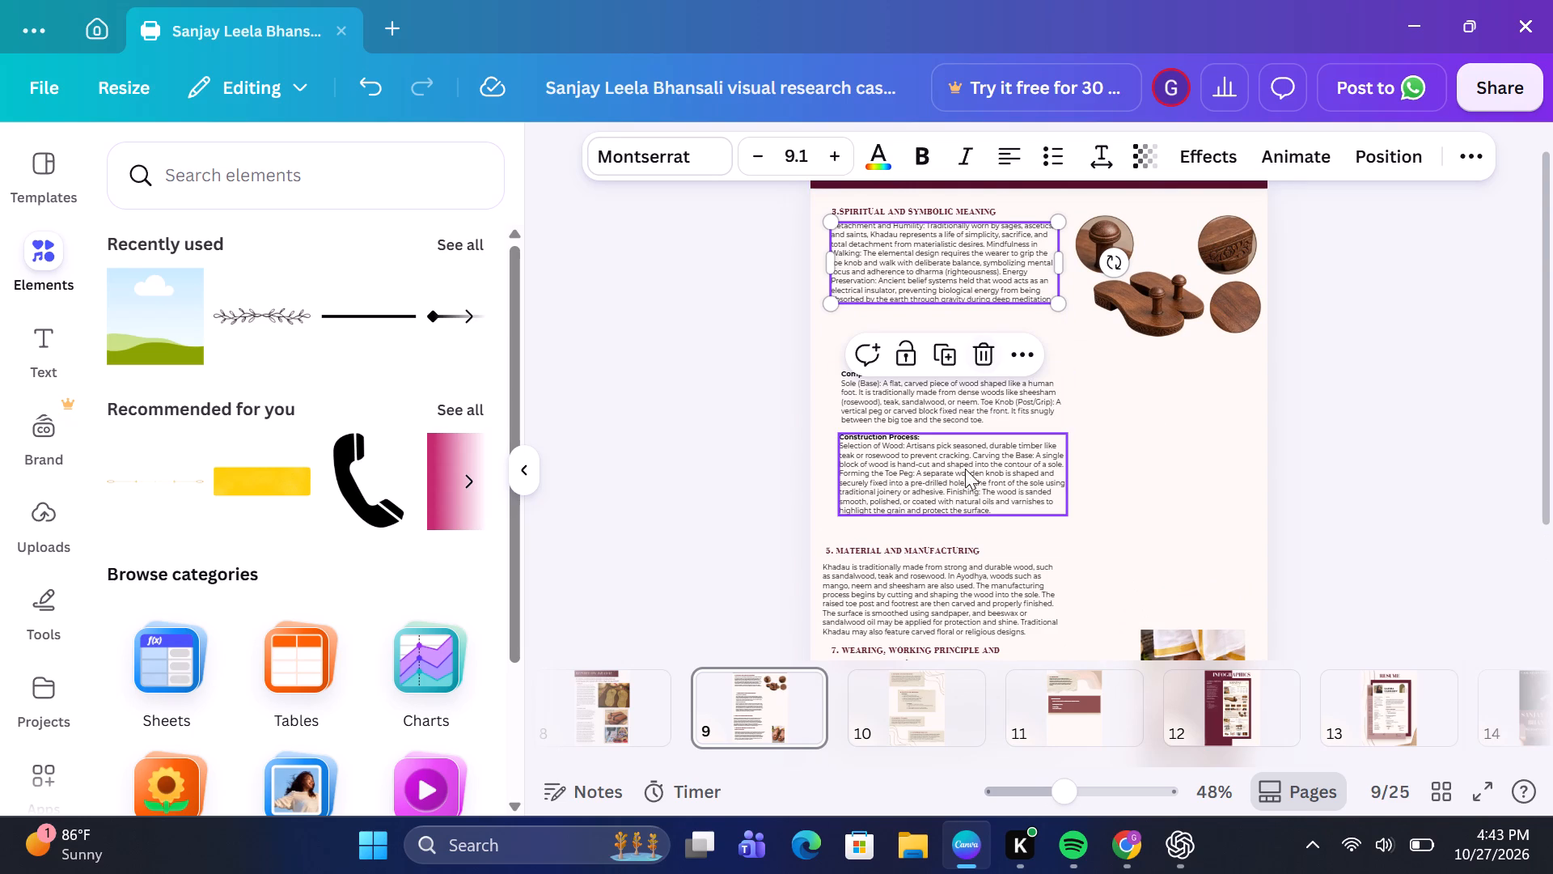
Move the "Construction Process" text block down to just above the section 5 heading.
click(928, 488)
drag(928, 488, 925, 513)
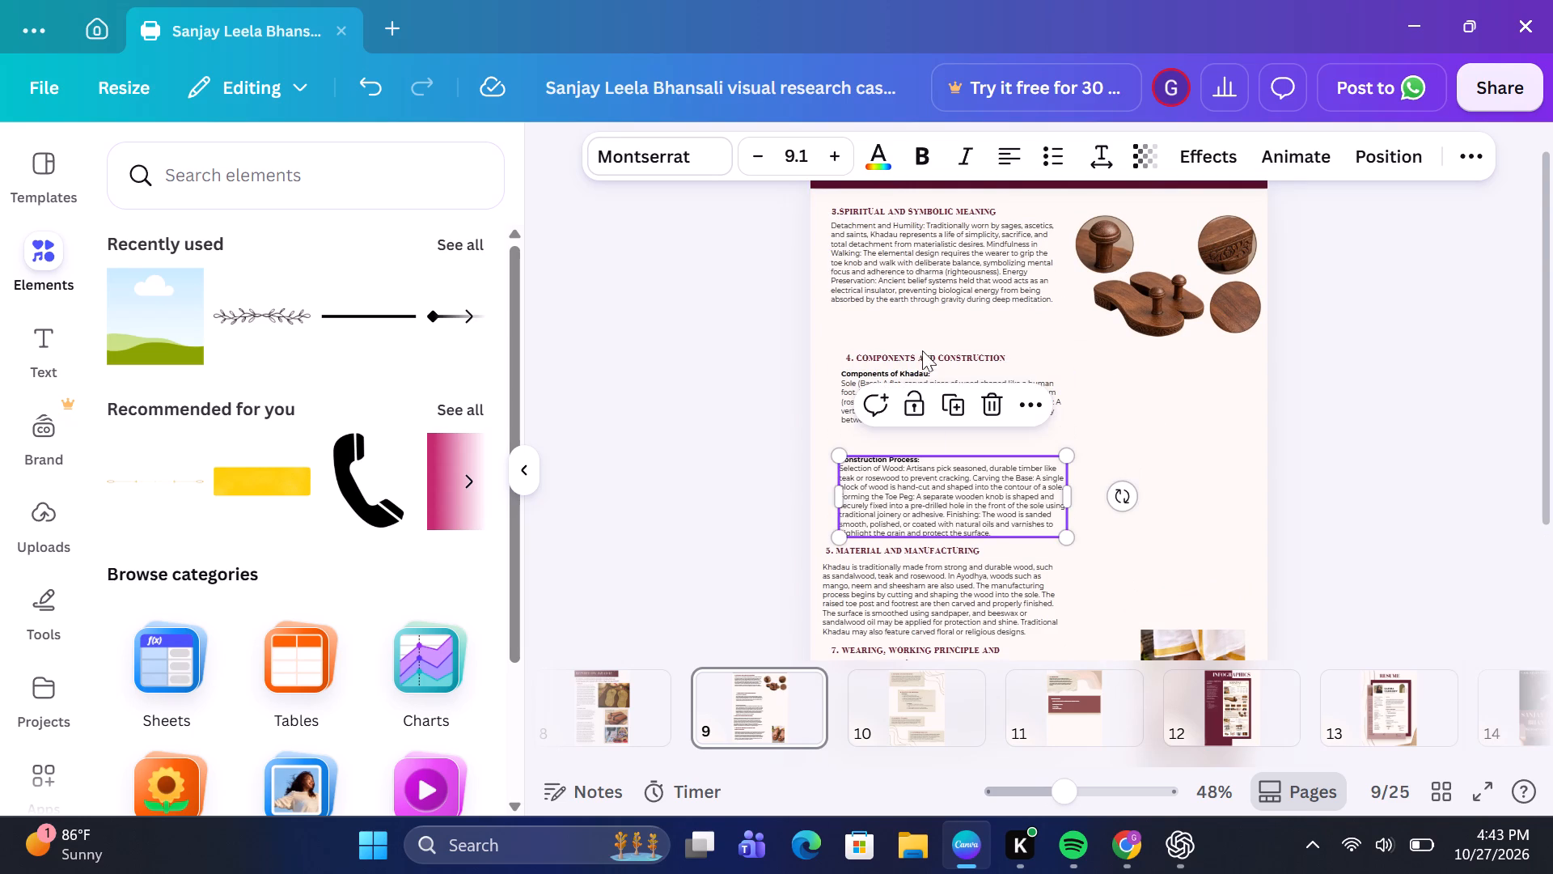
Move the section 4 heading up beneath the section 3 paragraph, flush with its left edge, and compare the layout with page 8.
click(916, 362)
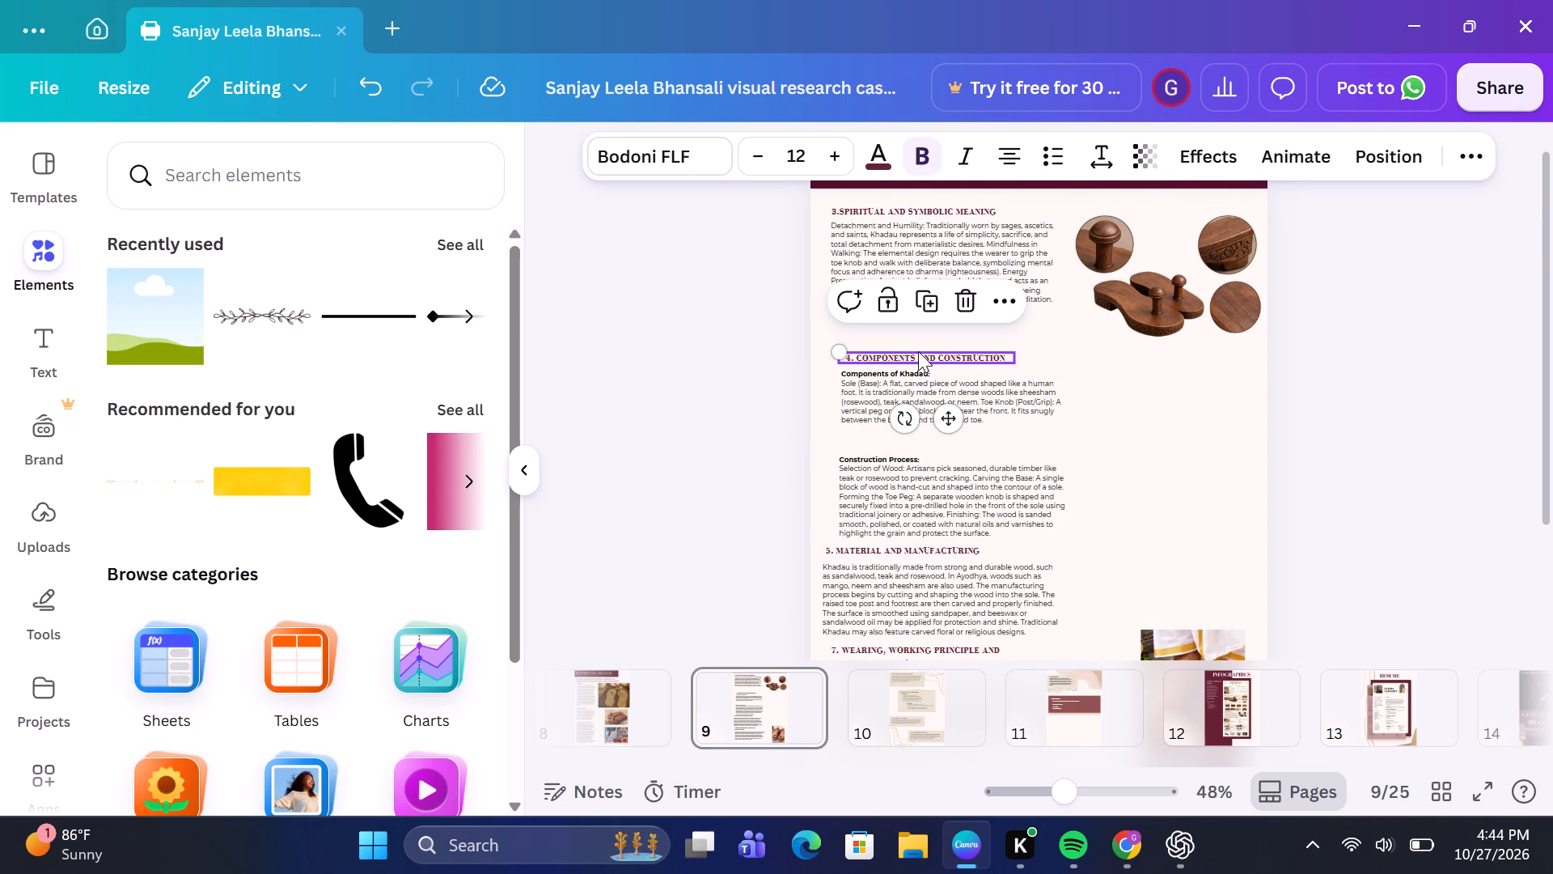
drag(918, 351, 909, 324)
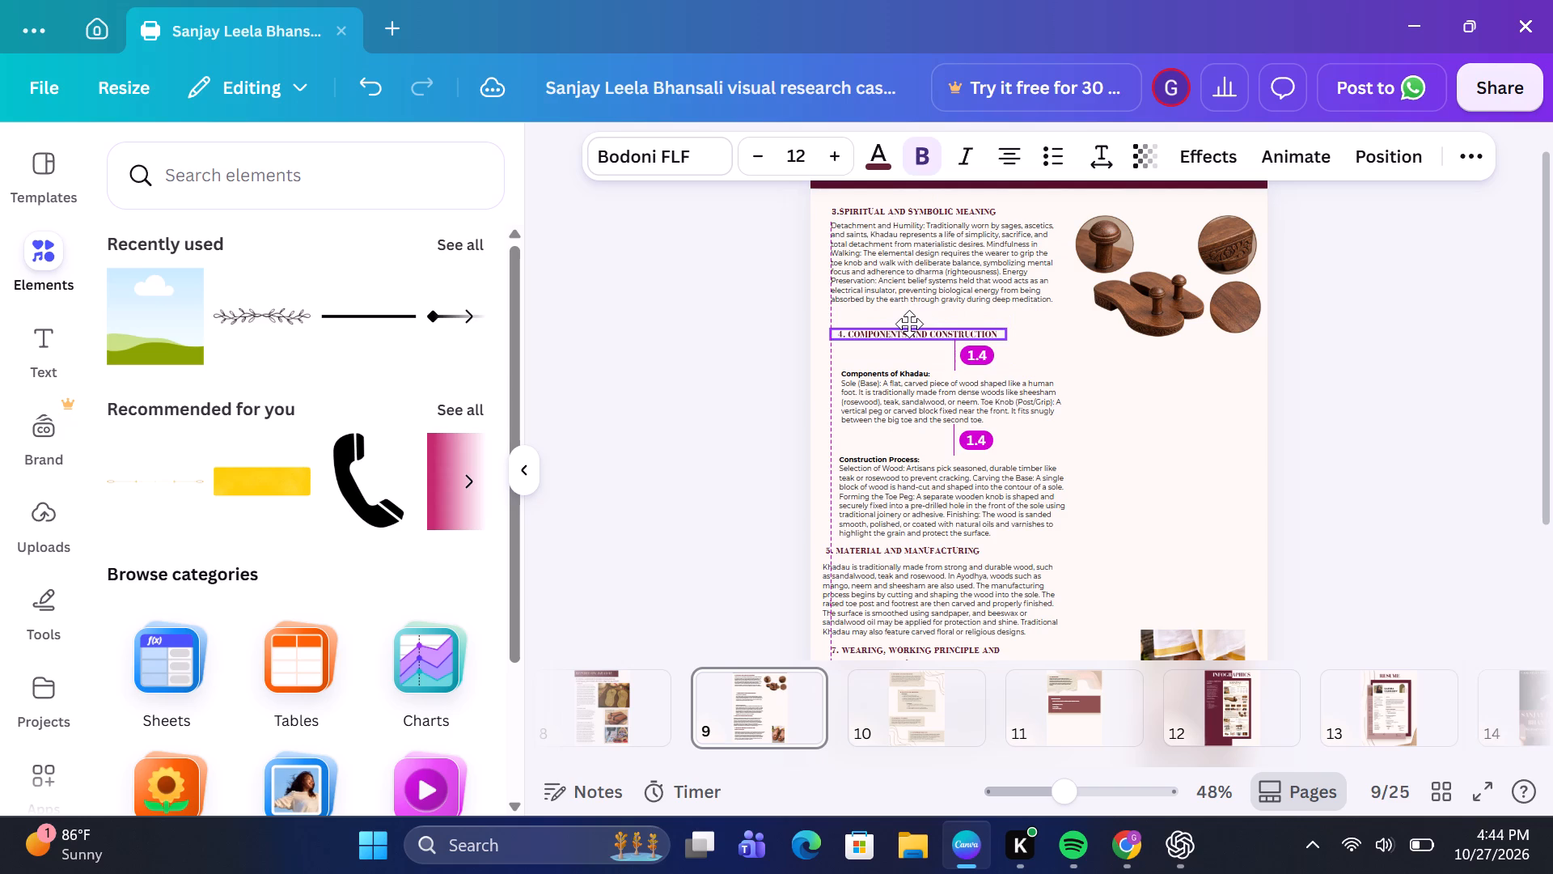
drag(909, 324, 909, 321)
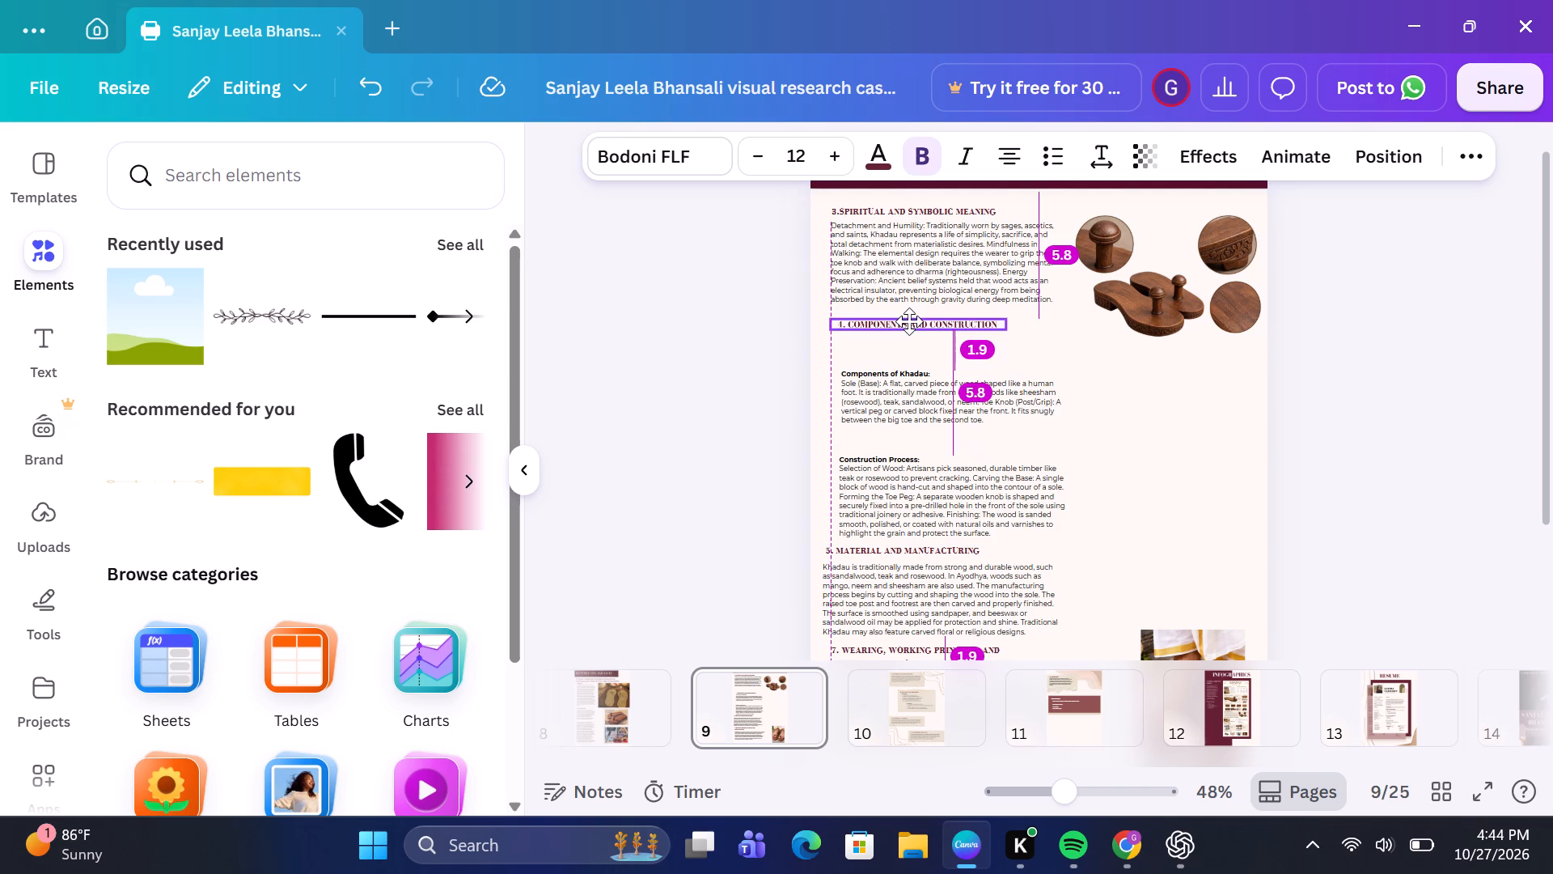
drag(909, 321, 911, 325)
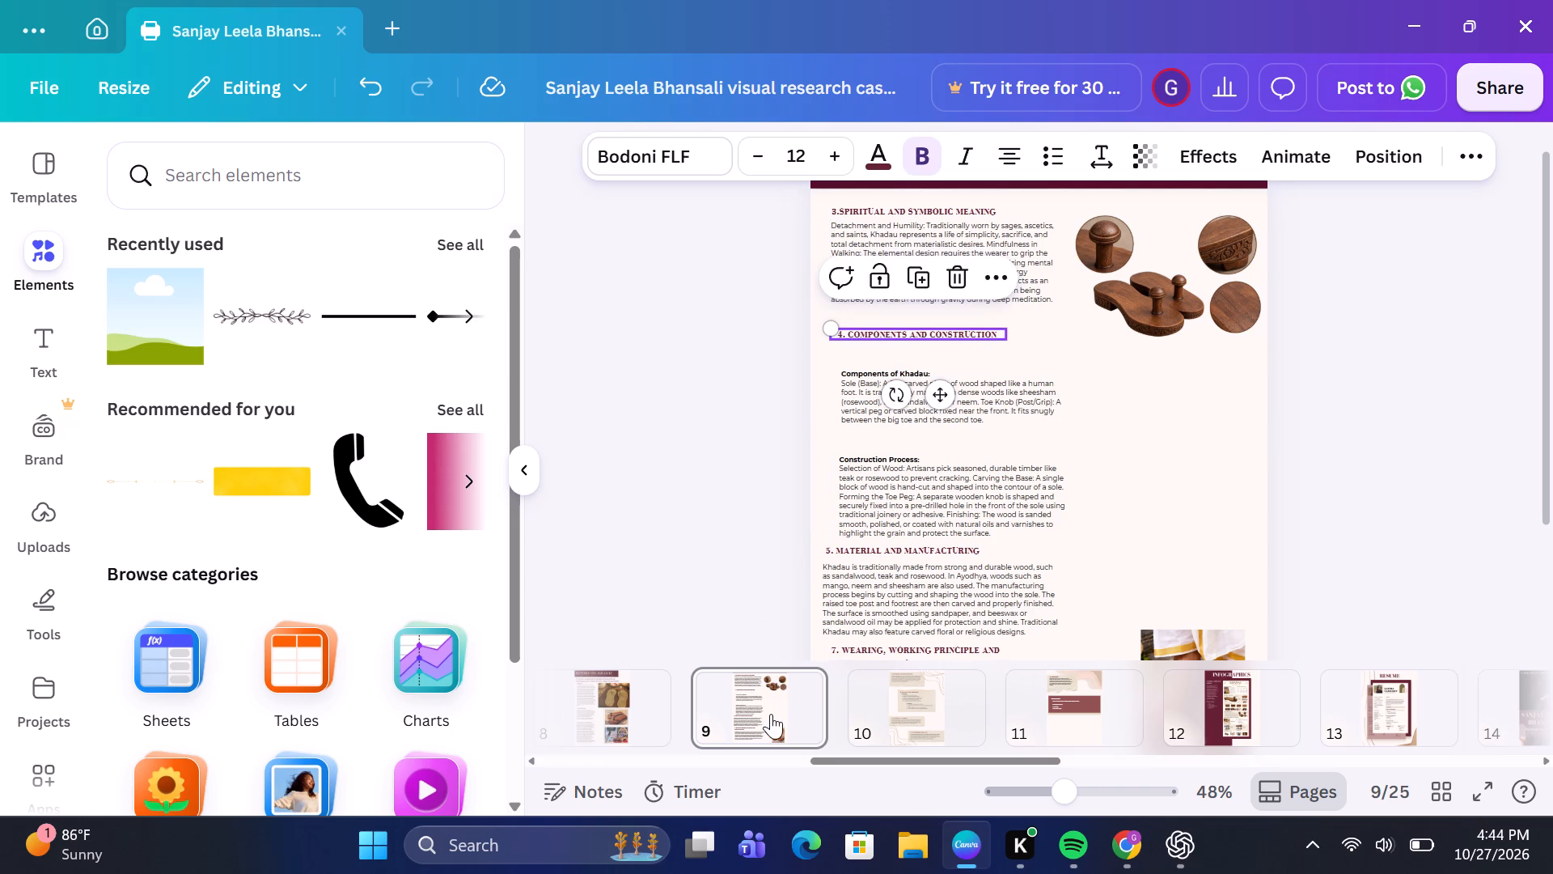
click(653, 723)
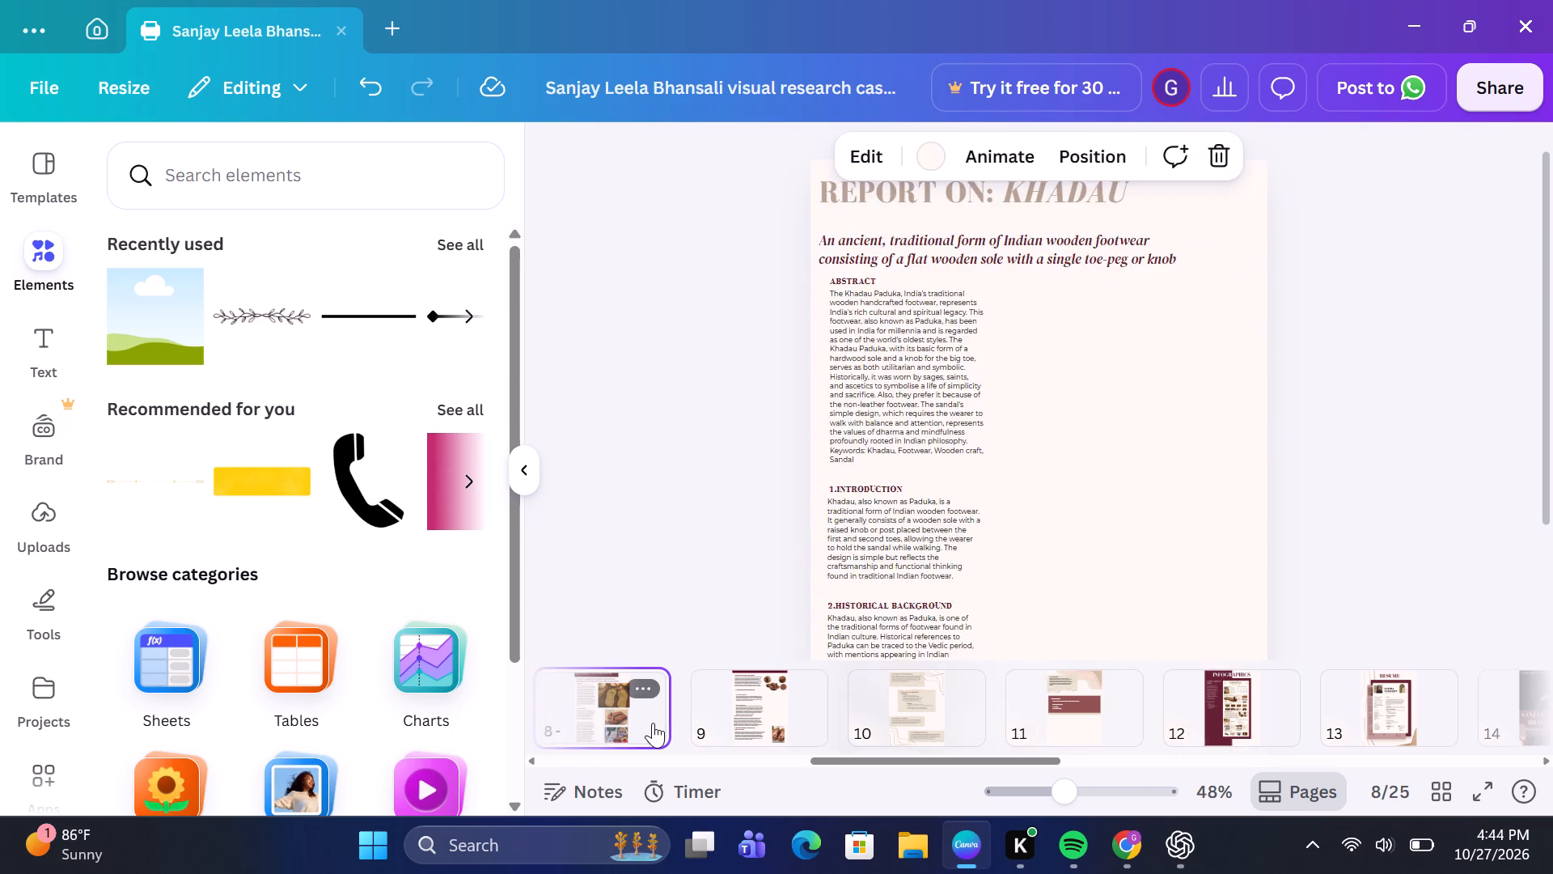
click(755, 736)
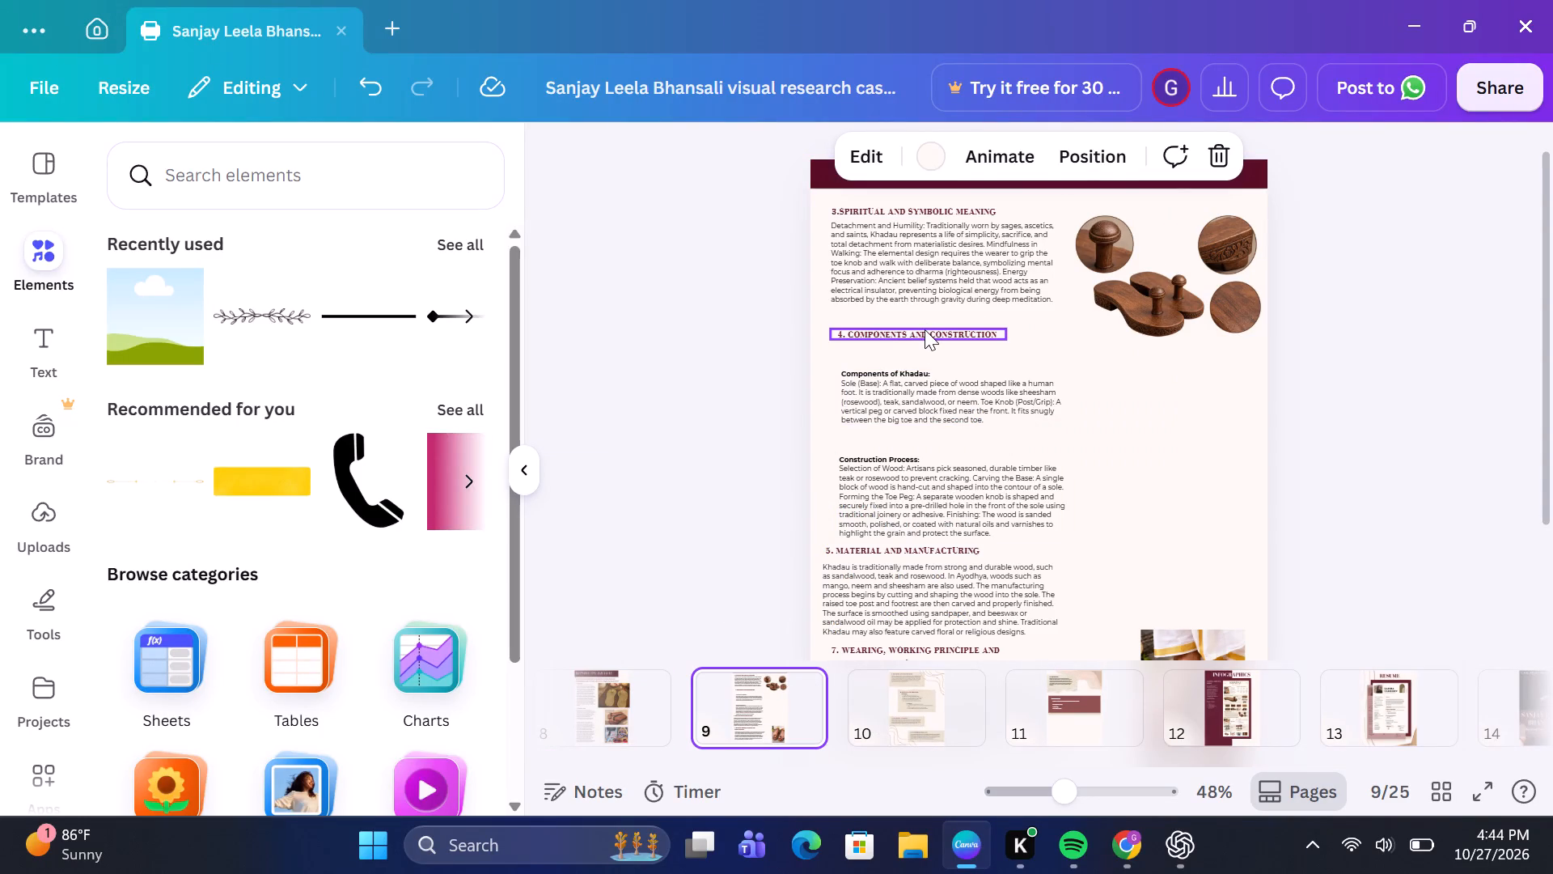
Shrink the section 4 heading's text box to fit its text, about 7.4 wide.
click(925, 329)
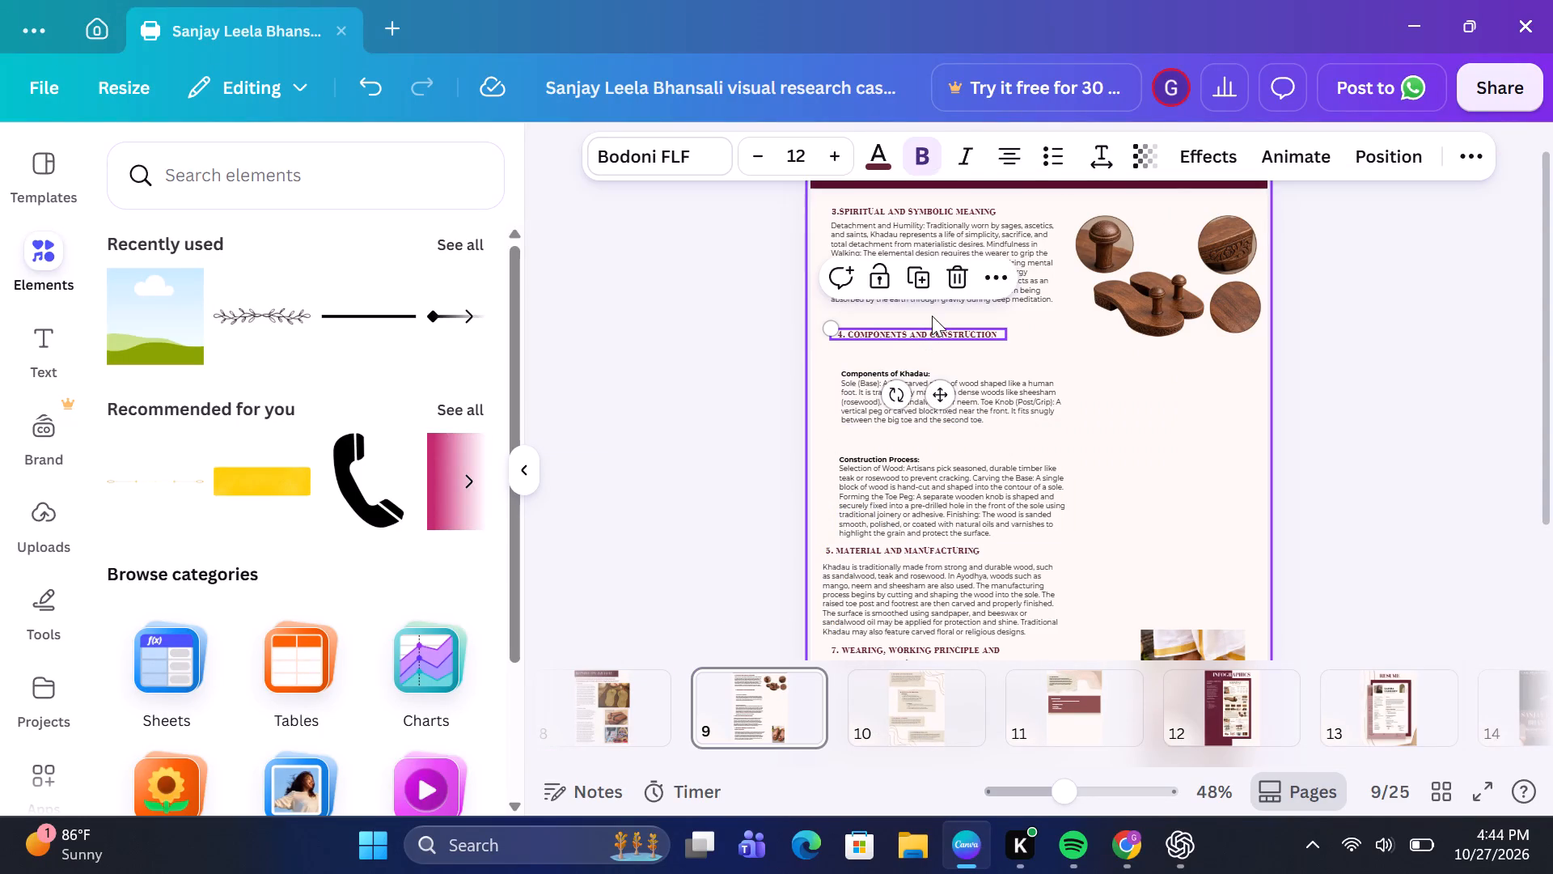
scroll(952, 270, up, 1)
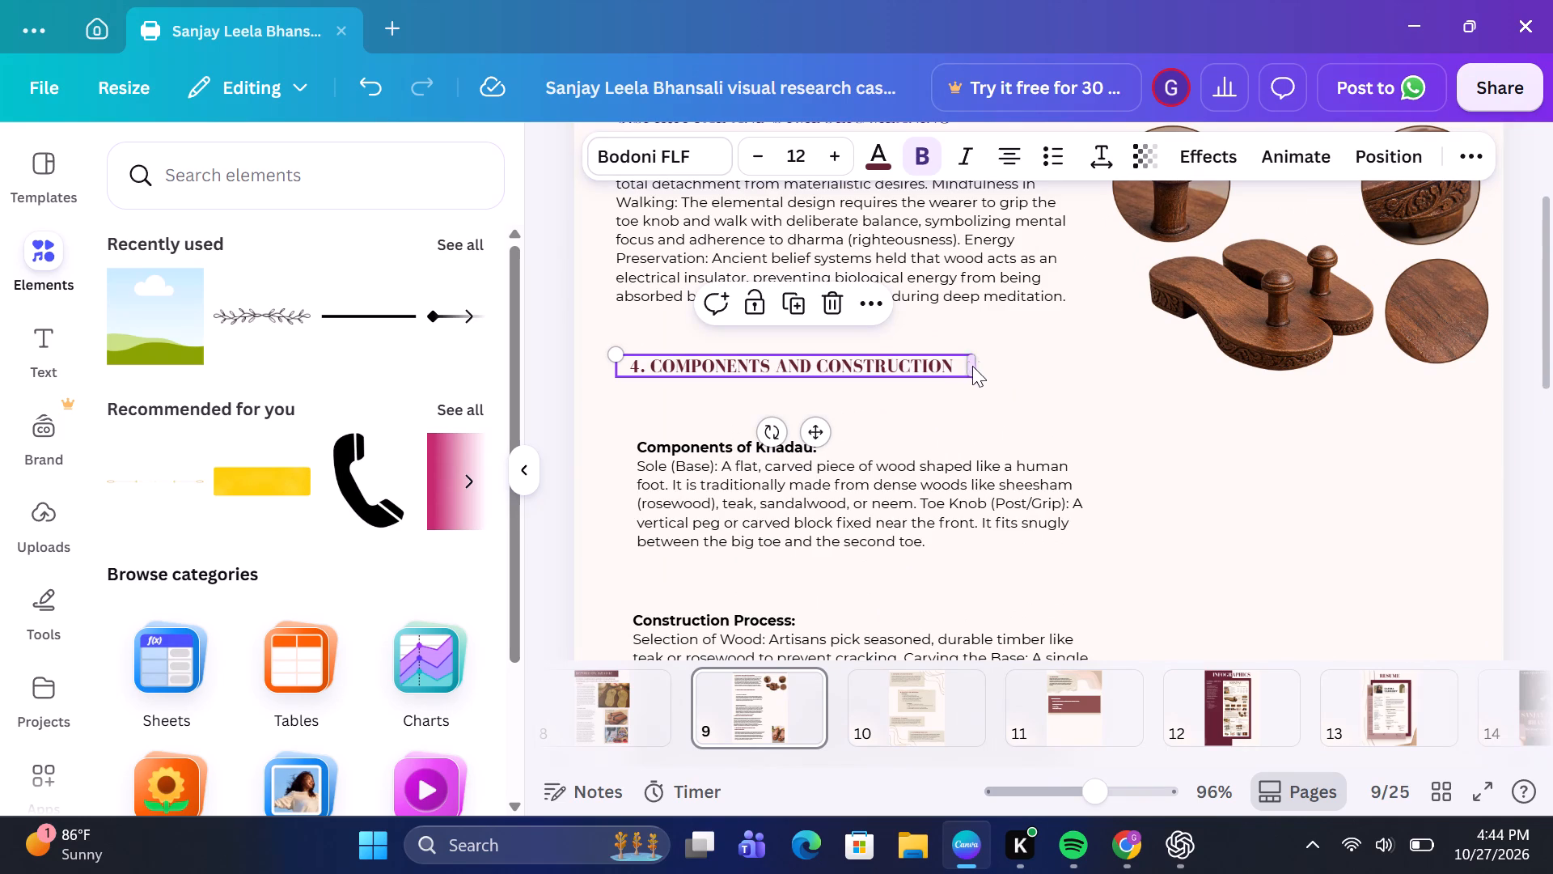
drag(981, 371, 953, 365)
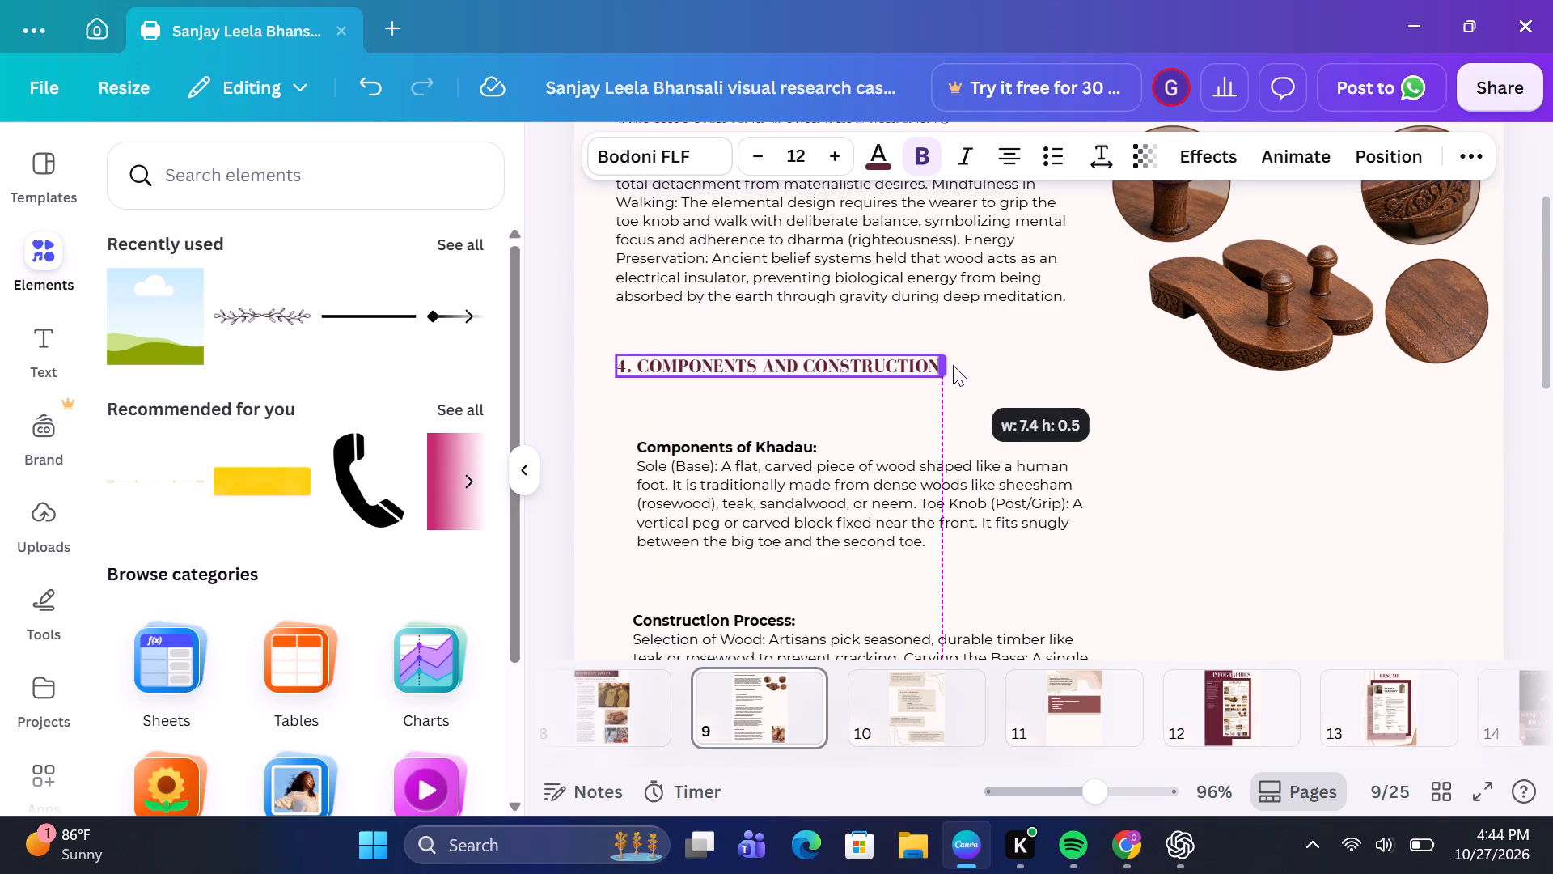
drag(953, 365, 952, 365)
click(561, 382)
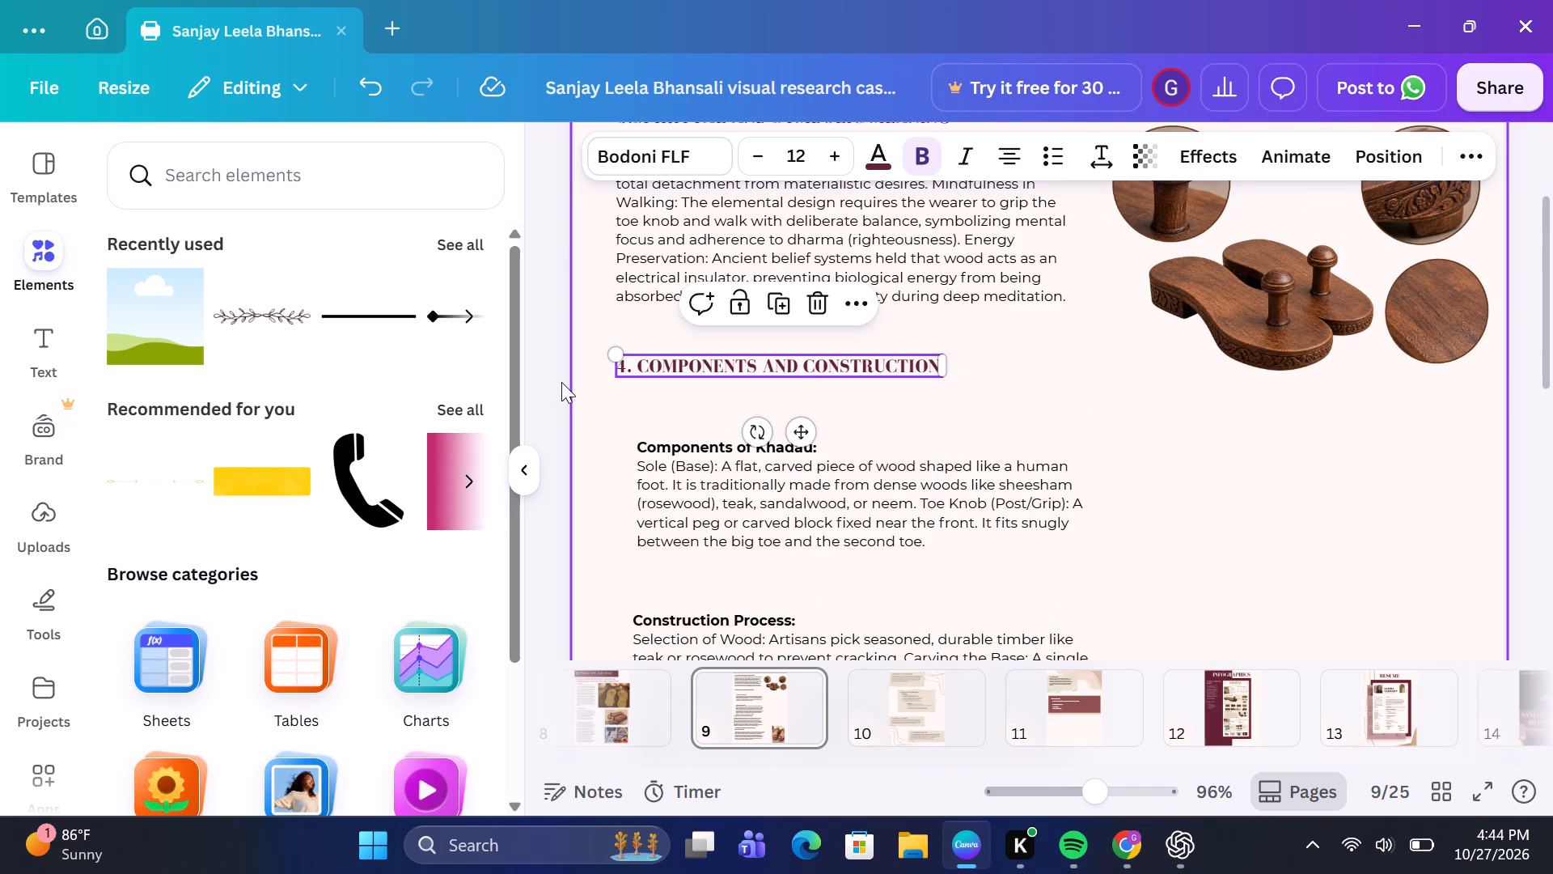
Nudge the section 4 heading slightly away from the left page margin and align the "Detachment and Humility" paragraph's left edge to it.
scroll(740, 361, up, 1)
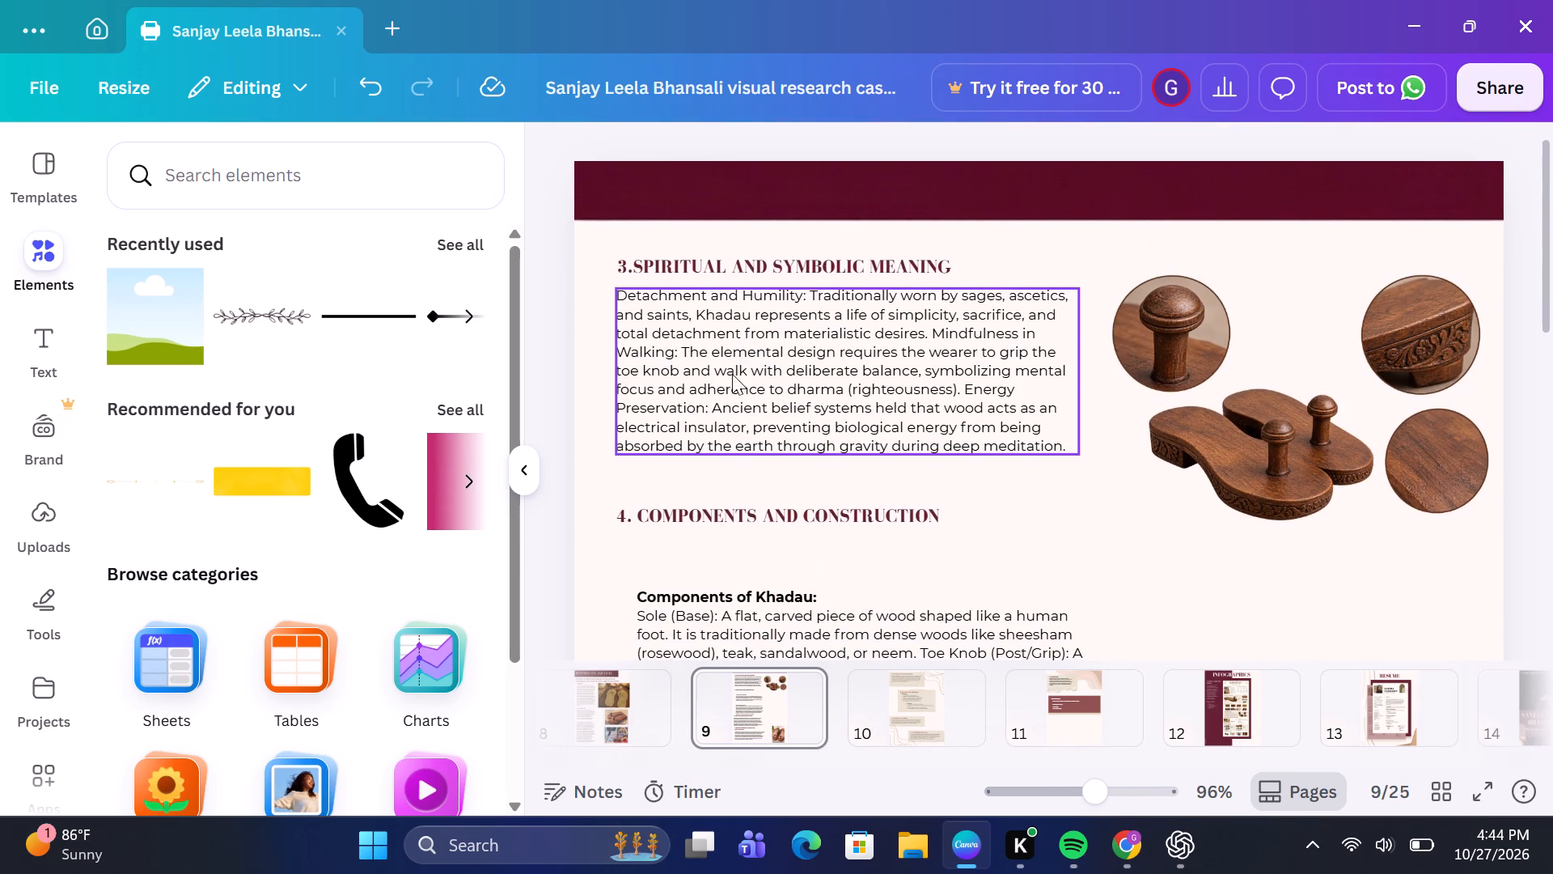
drag(681, 512, 687, 512)
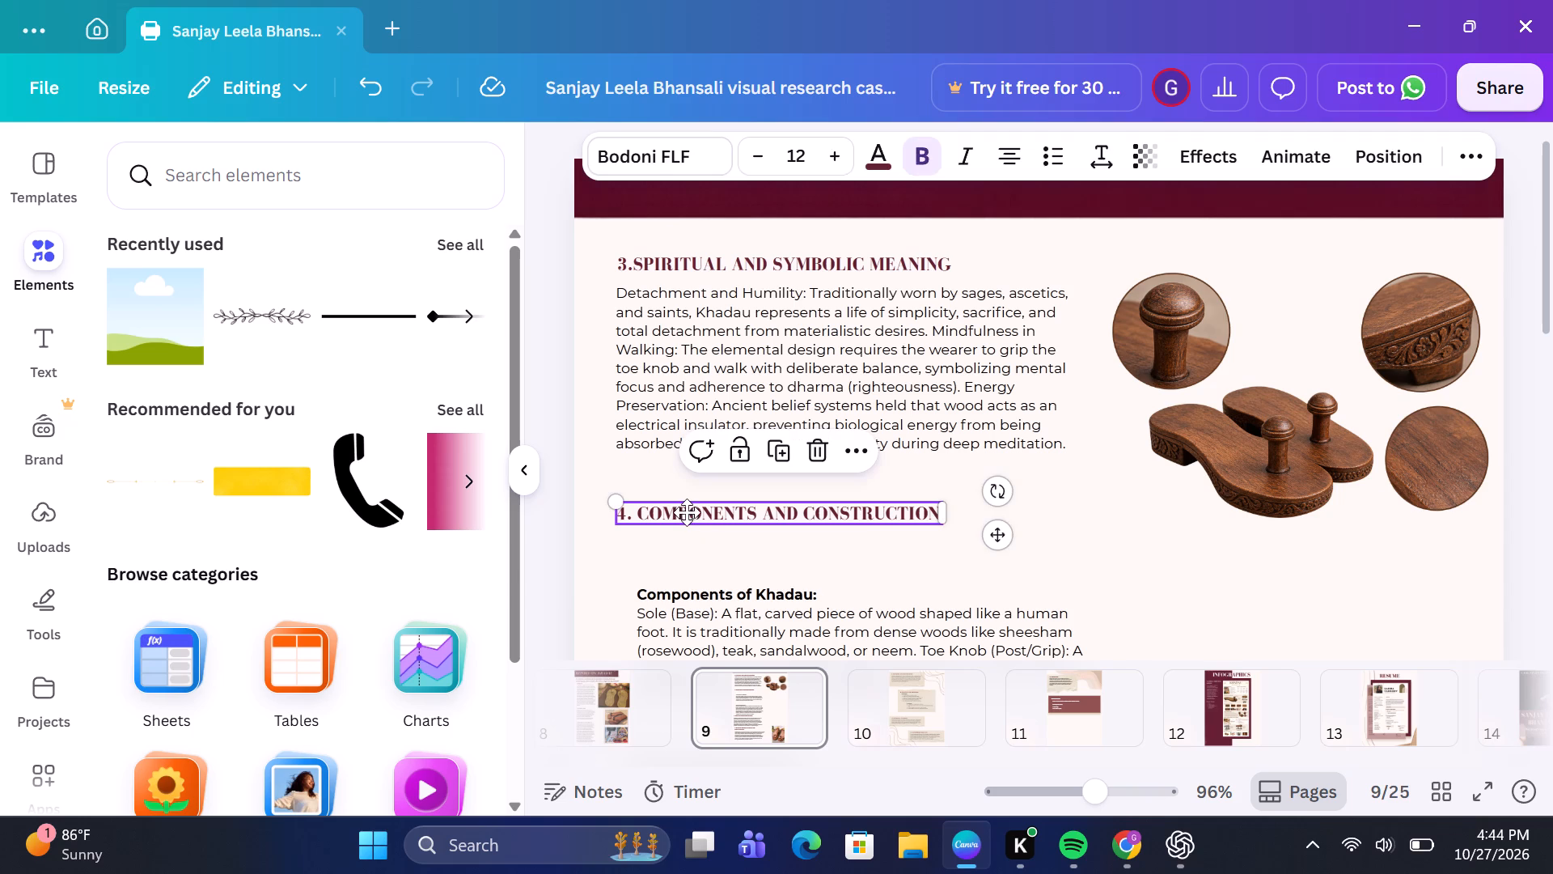
drag(687, 512, 692, 512)
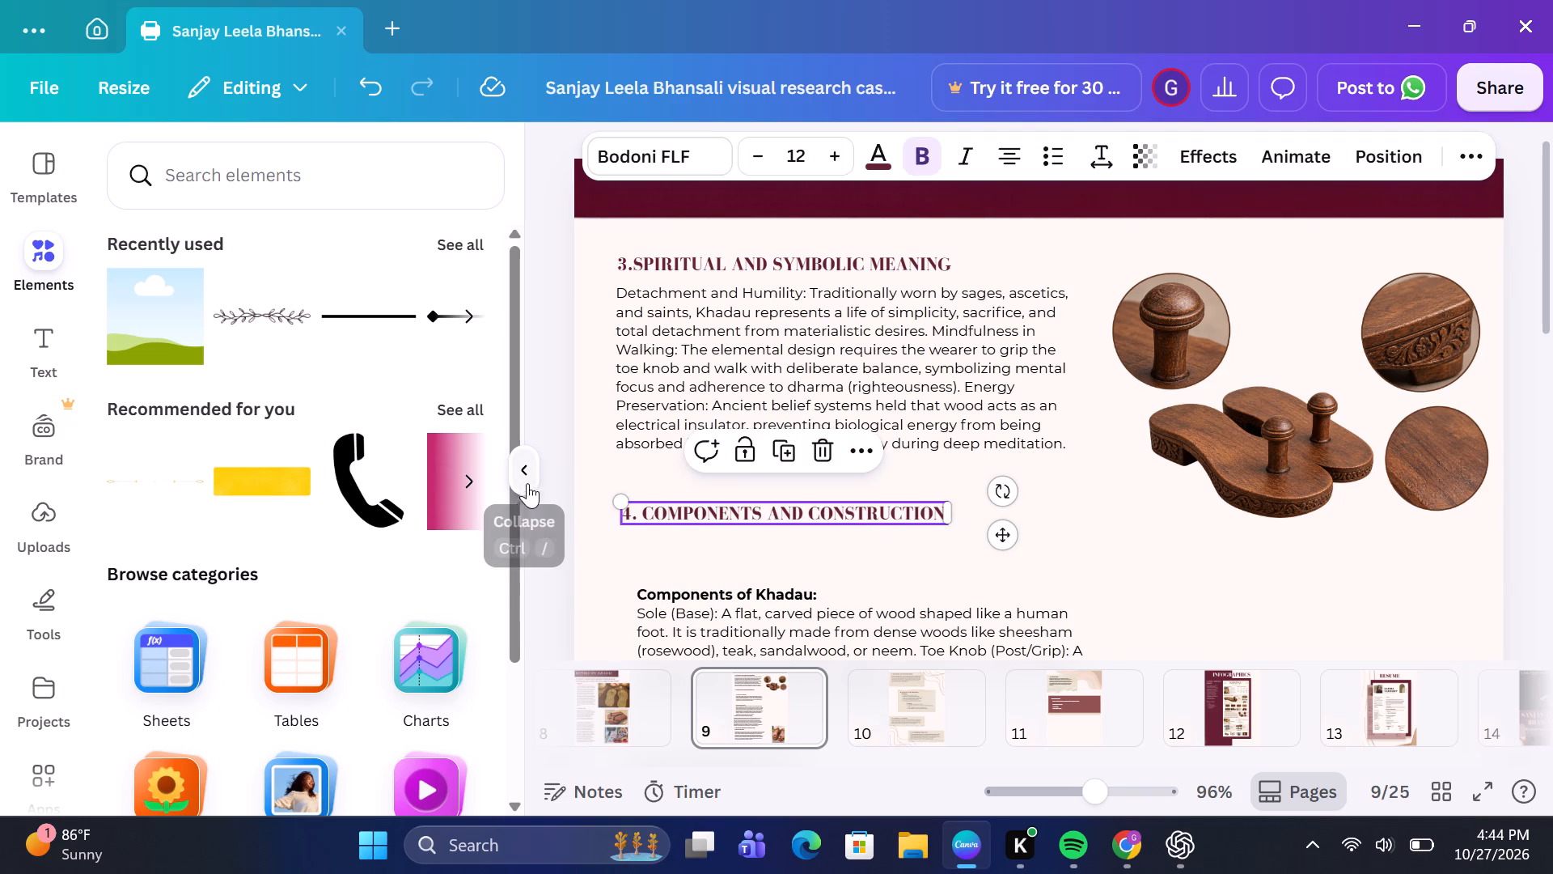
click(559, 514)
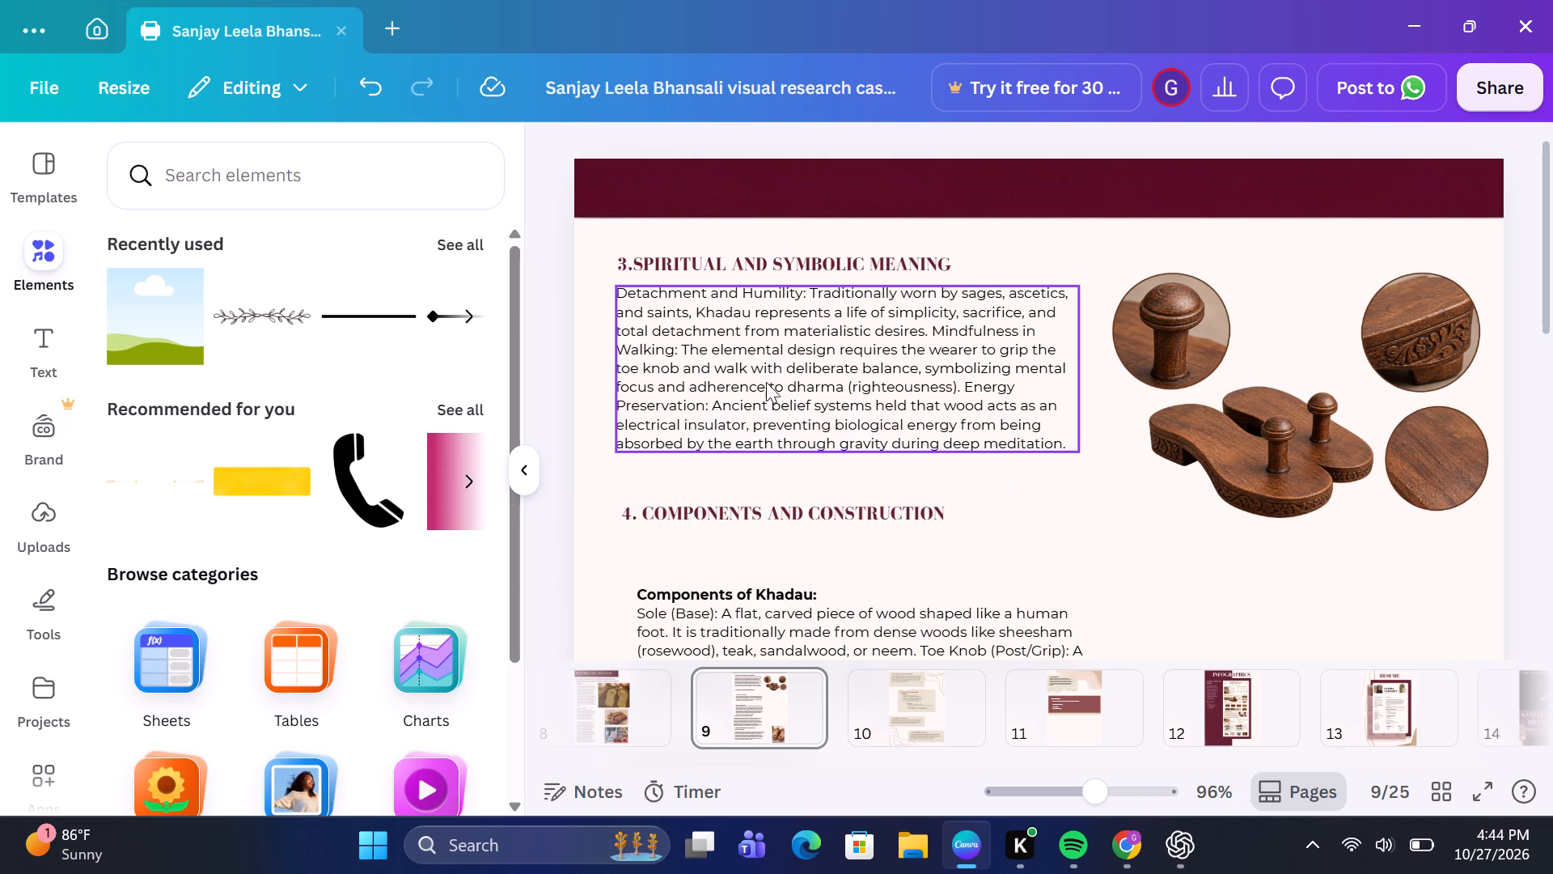
click(776, 376)
drag(776, 376, 787, 373)
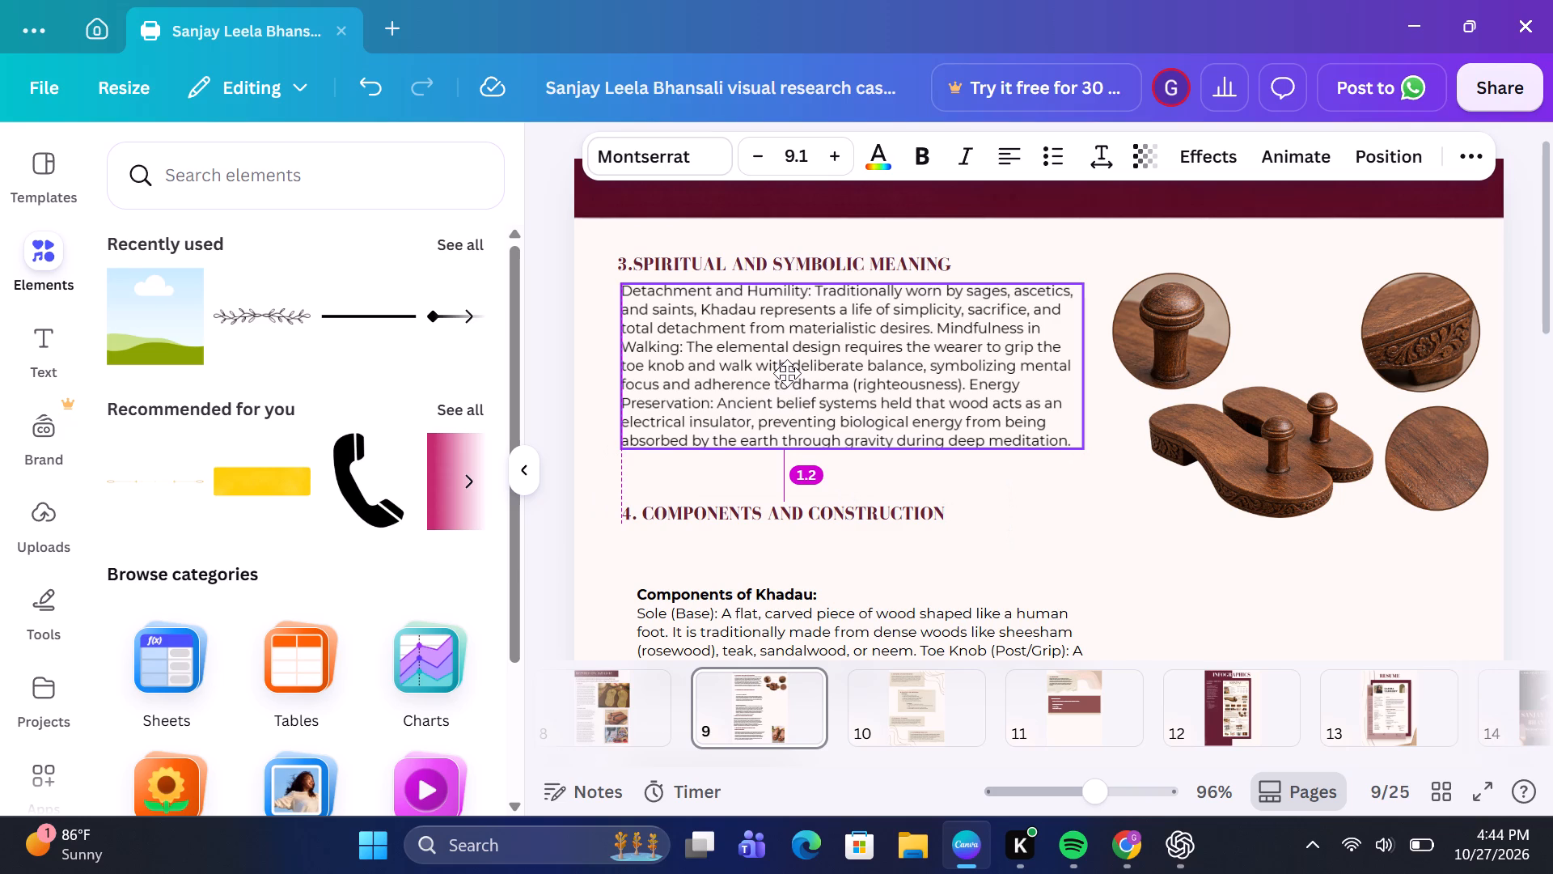
drag(787, 373, 787, 375)
Move the "Components of Khadau" text block up to sit directly beneath the section 4 heading.
scroll(787, 375, down, 1)
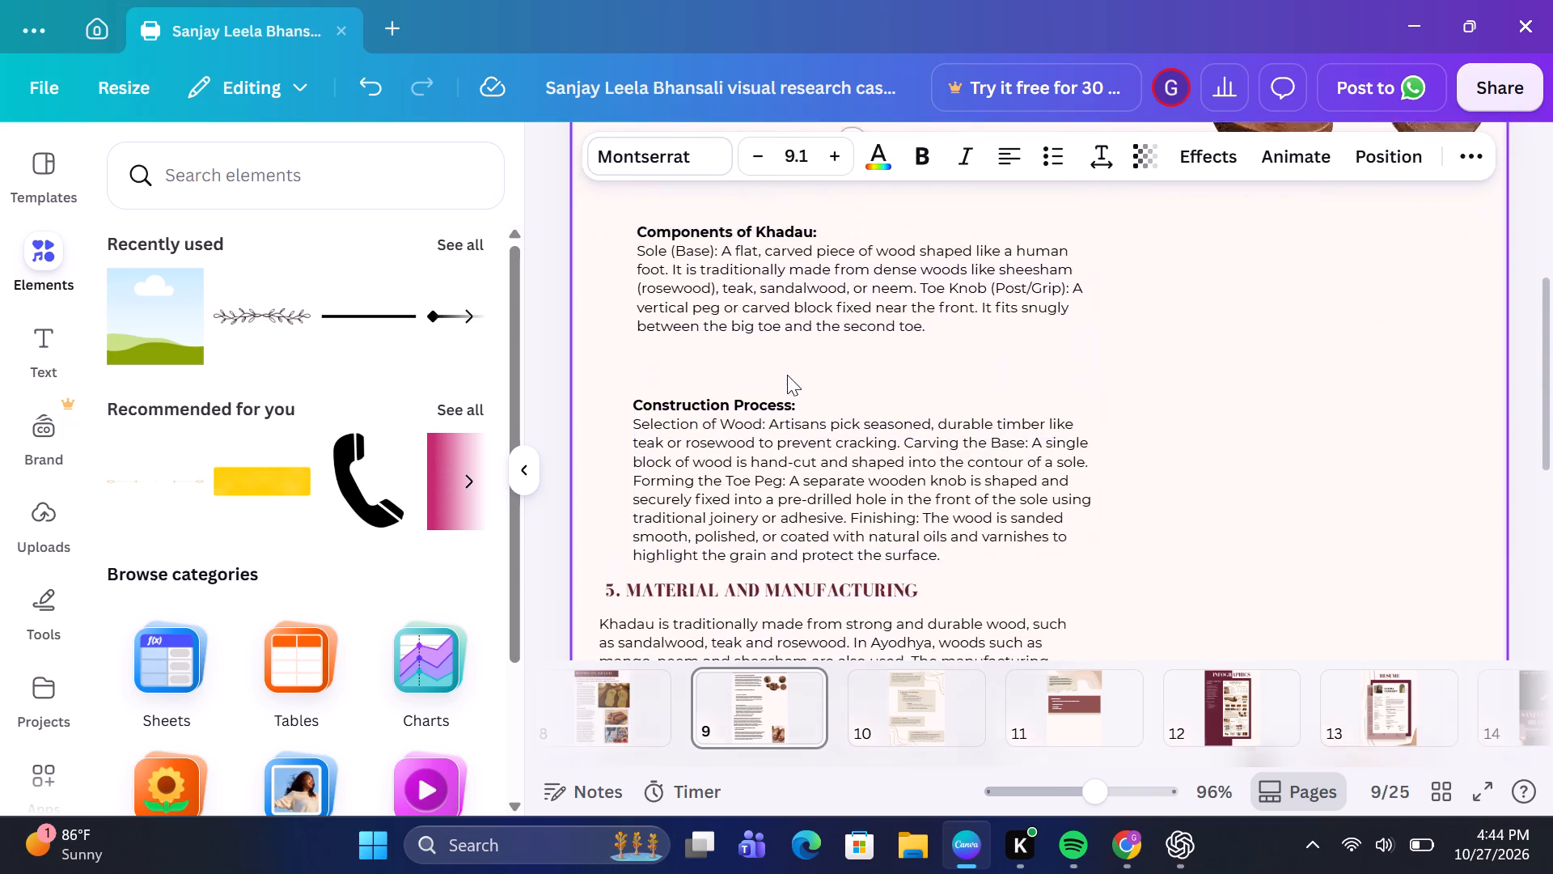
scroll(787, 375, down, 1)
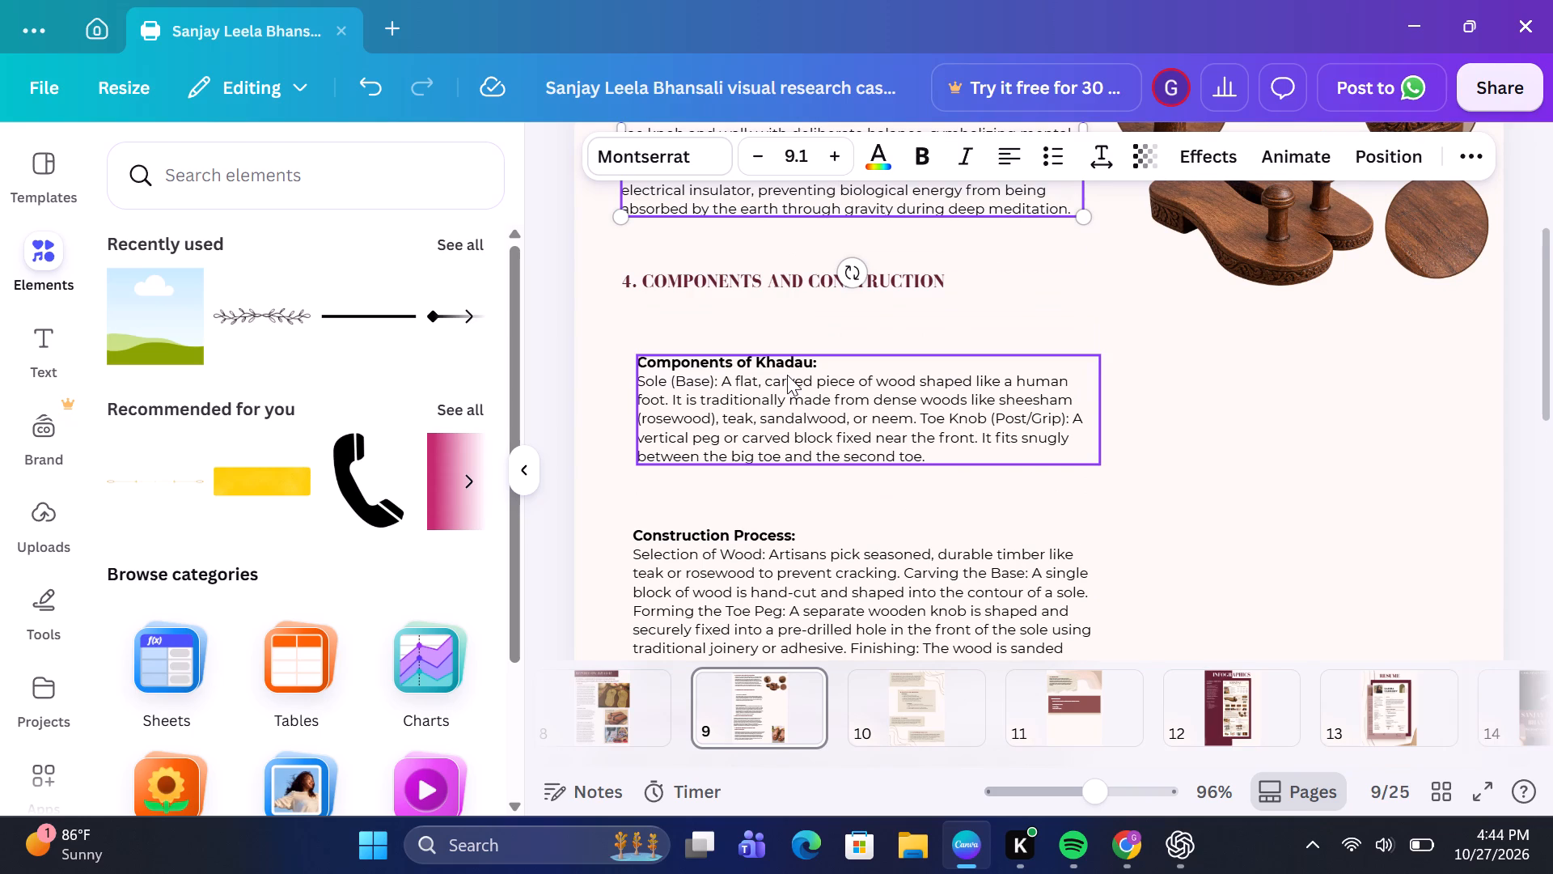
drag(743, 402, 732, 360)
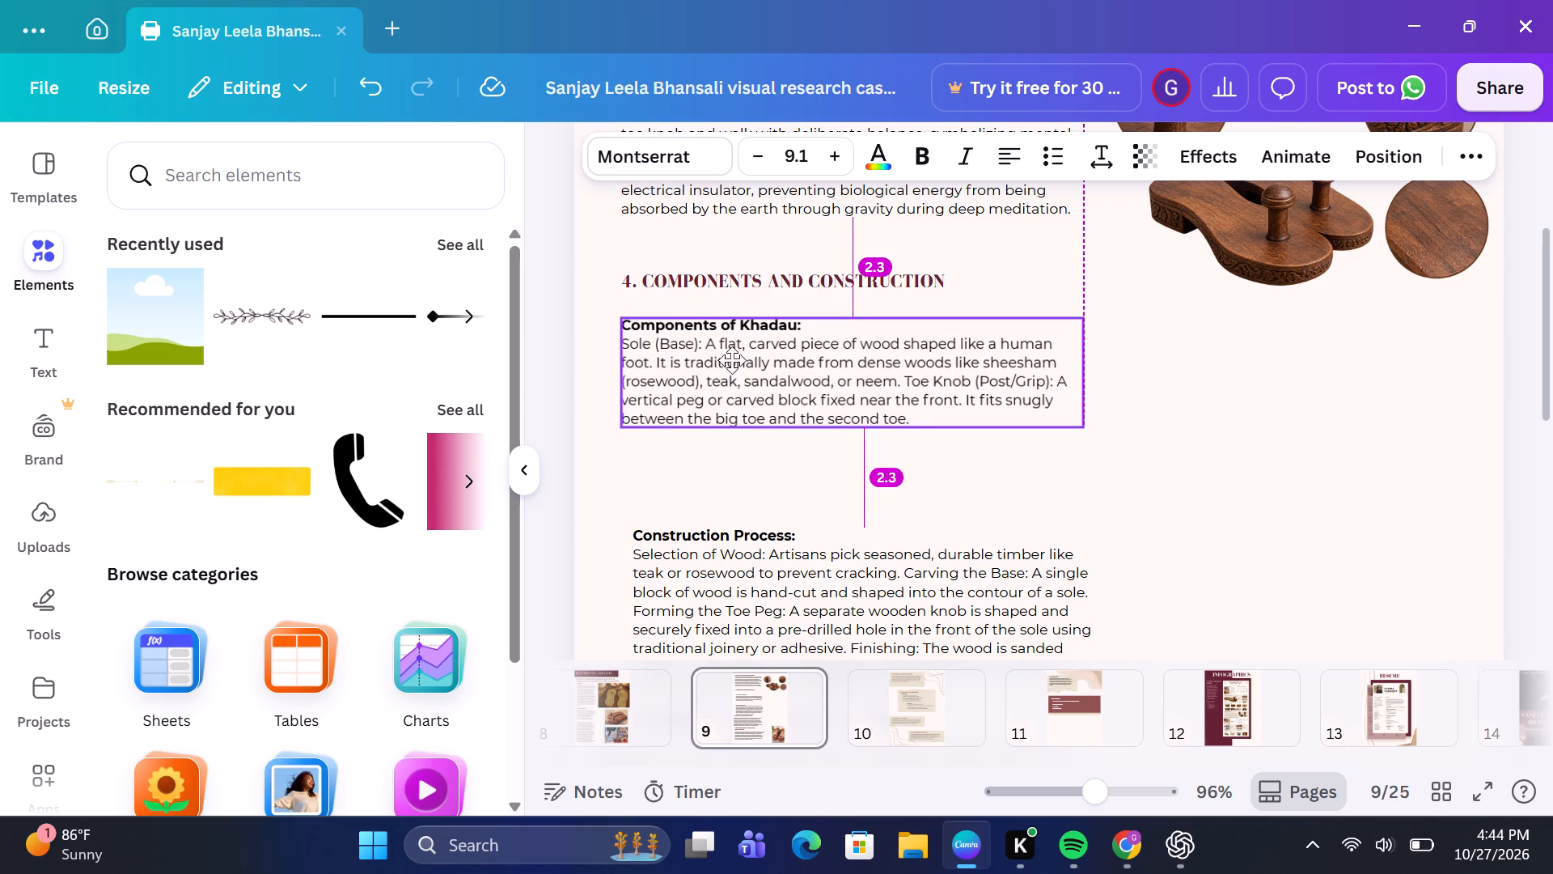
drag(732, 360, 733, 356)
scroll(733, 356, up, 1)
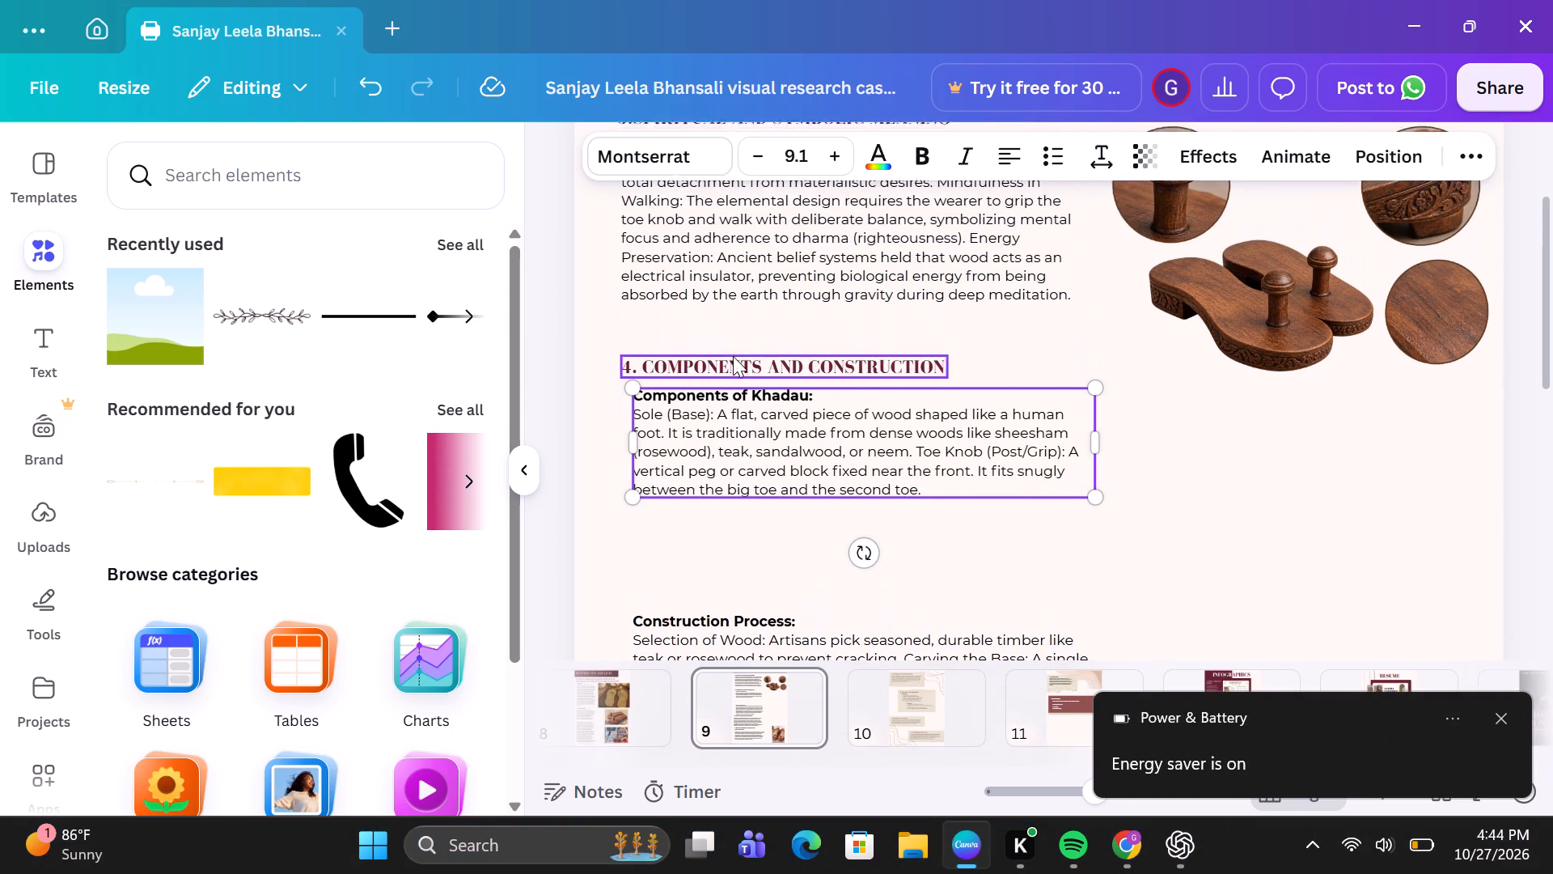
scroll(733, 356, up, 2)
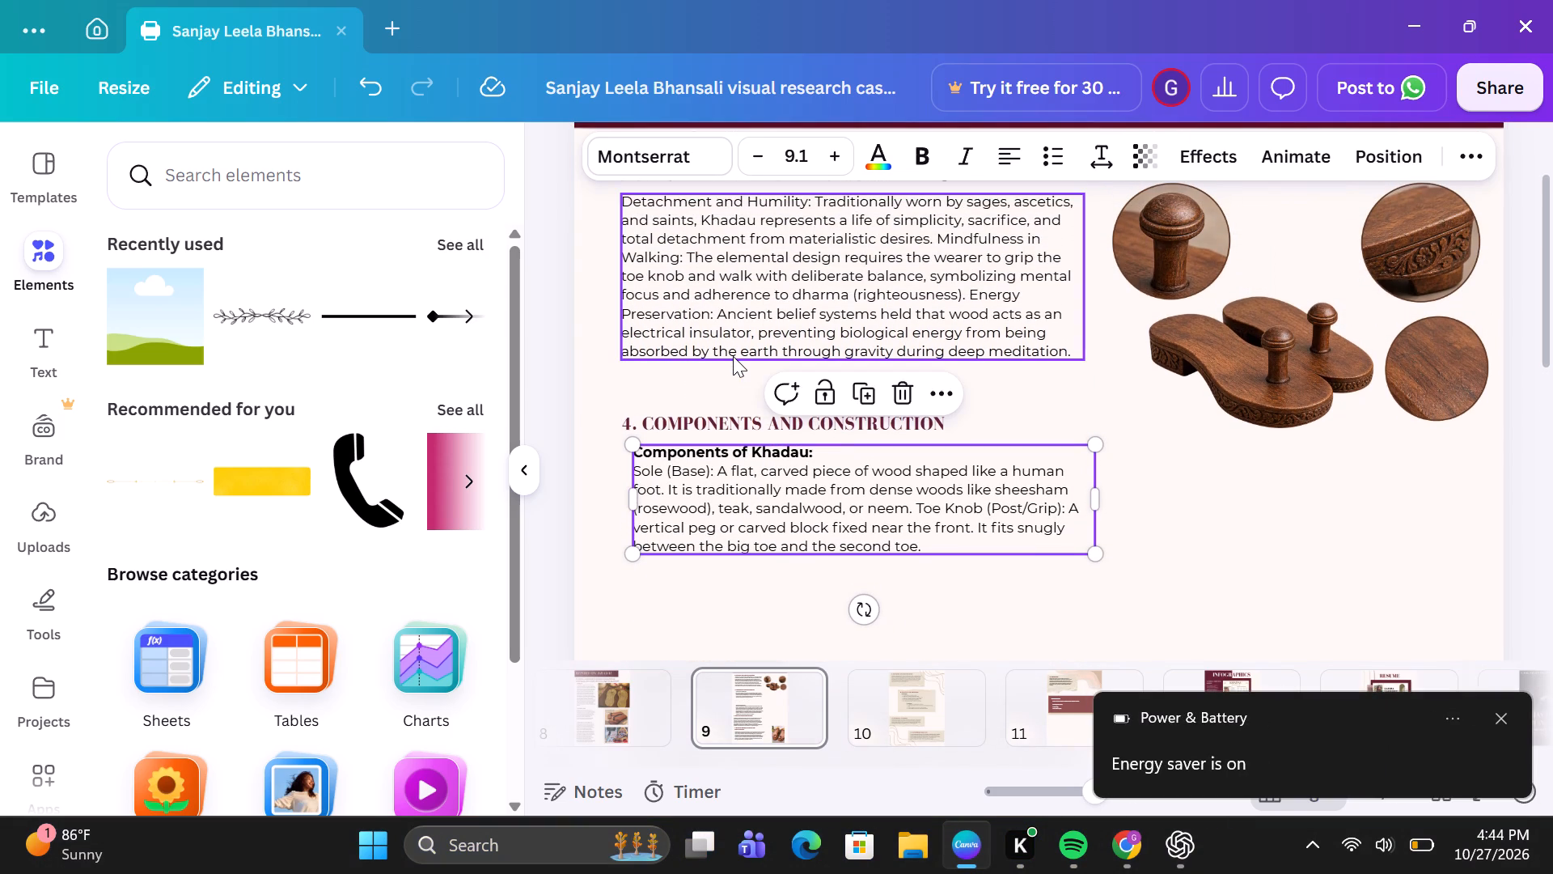
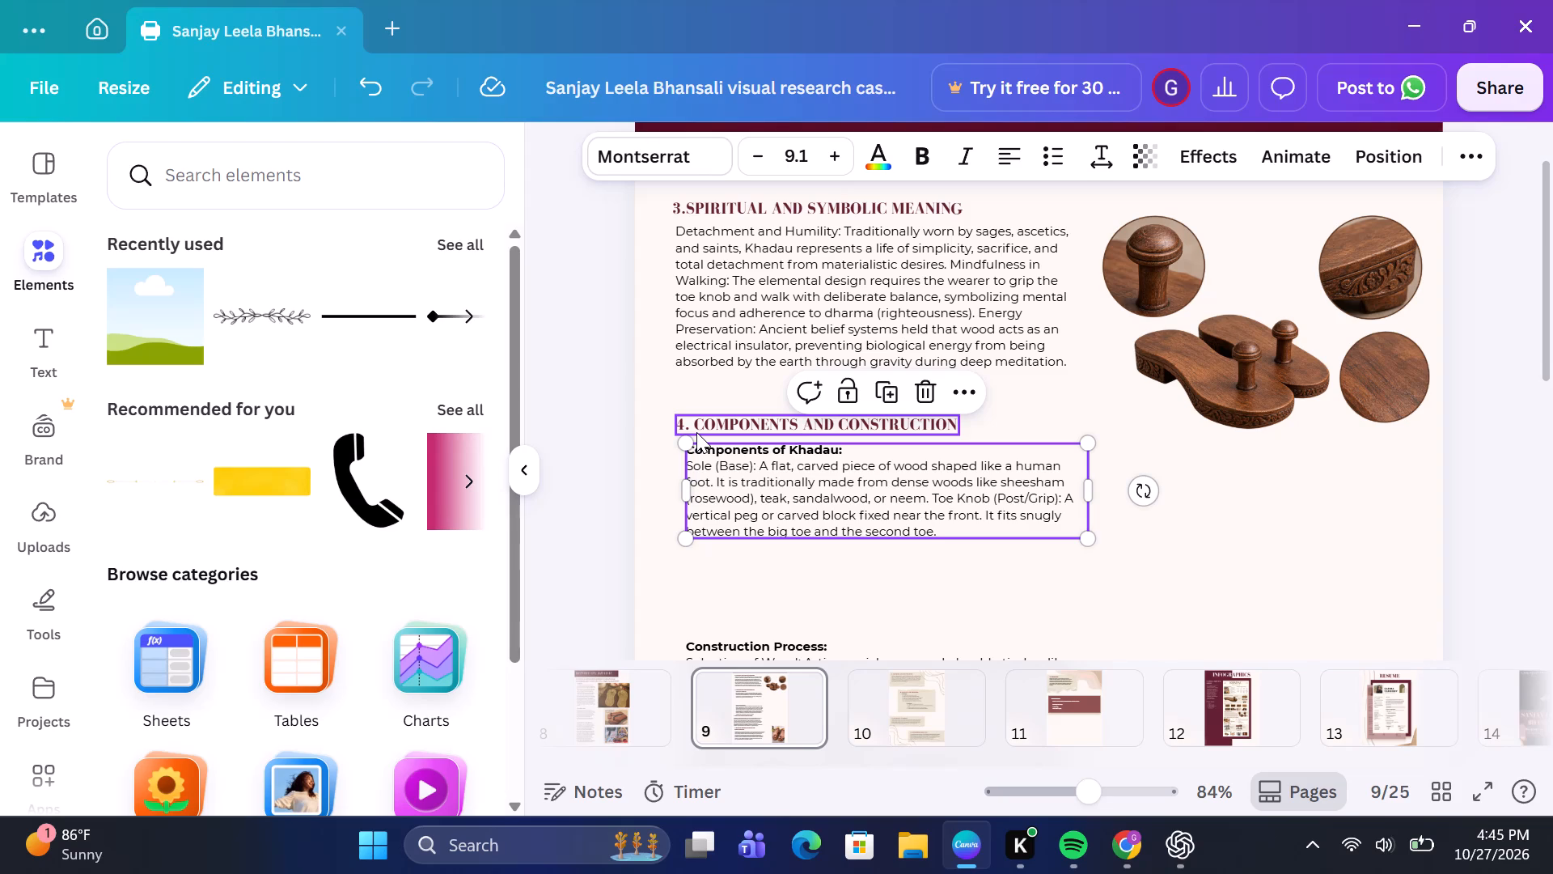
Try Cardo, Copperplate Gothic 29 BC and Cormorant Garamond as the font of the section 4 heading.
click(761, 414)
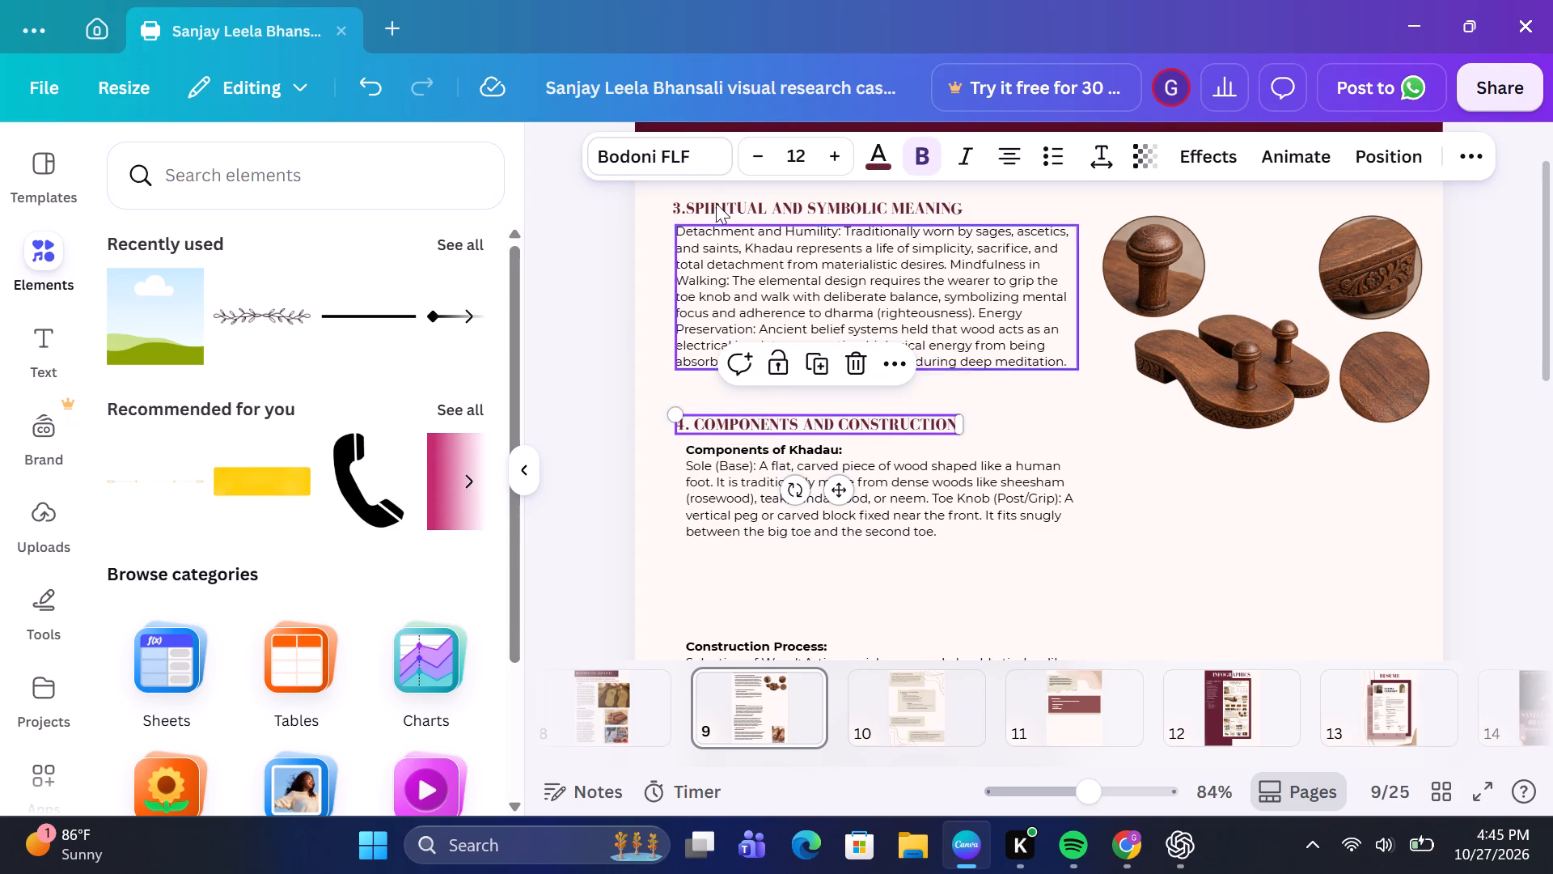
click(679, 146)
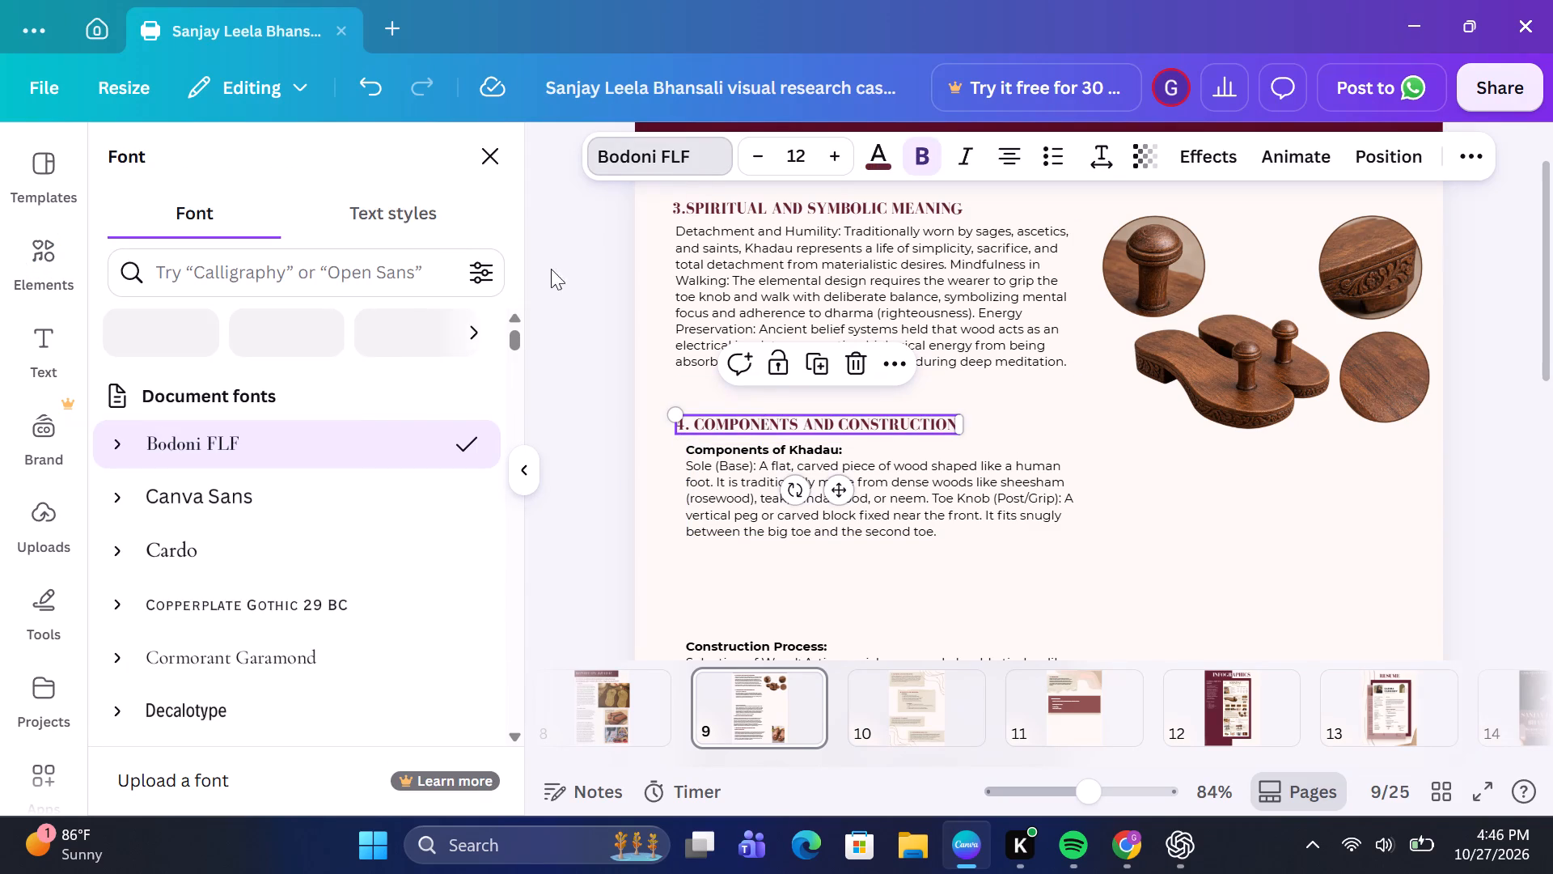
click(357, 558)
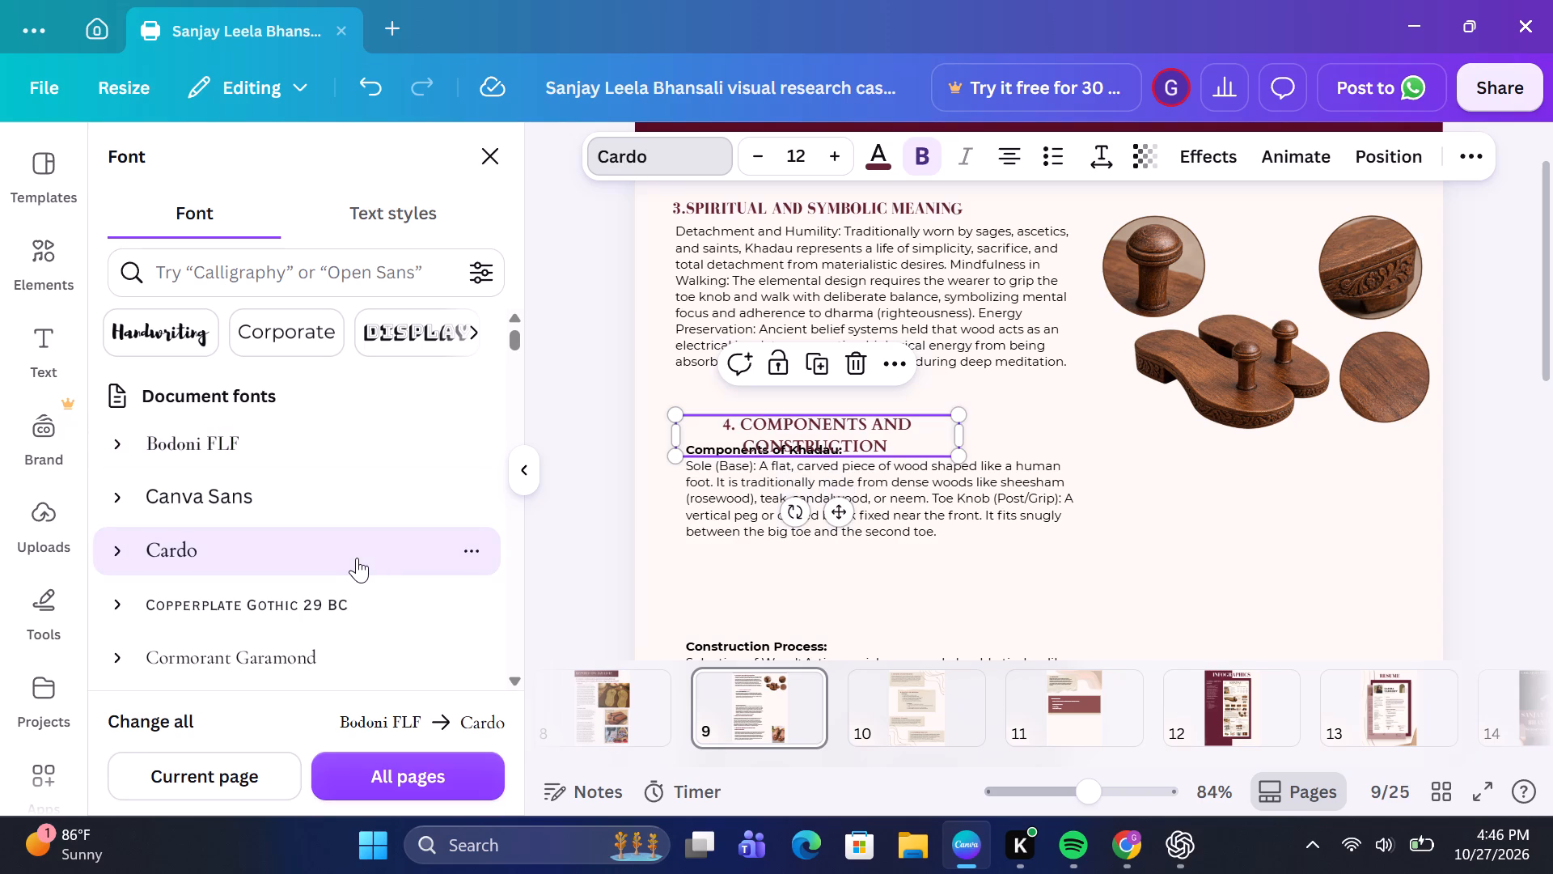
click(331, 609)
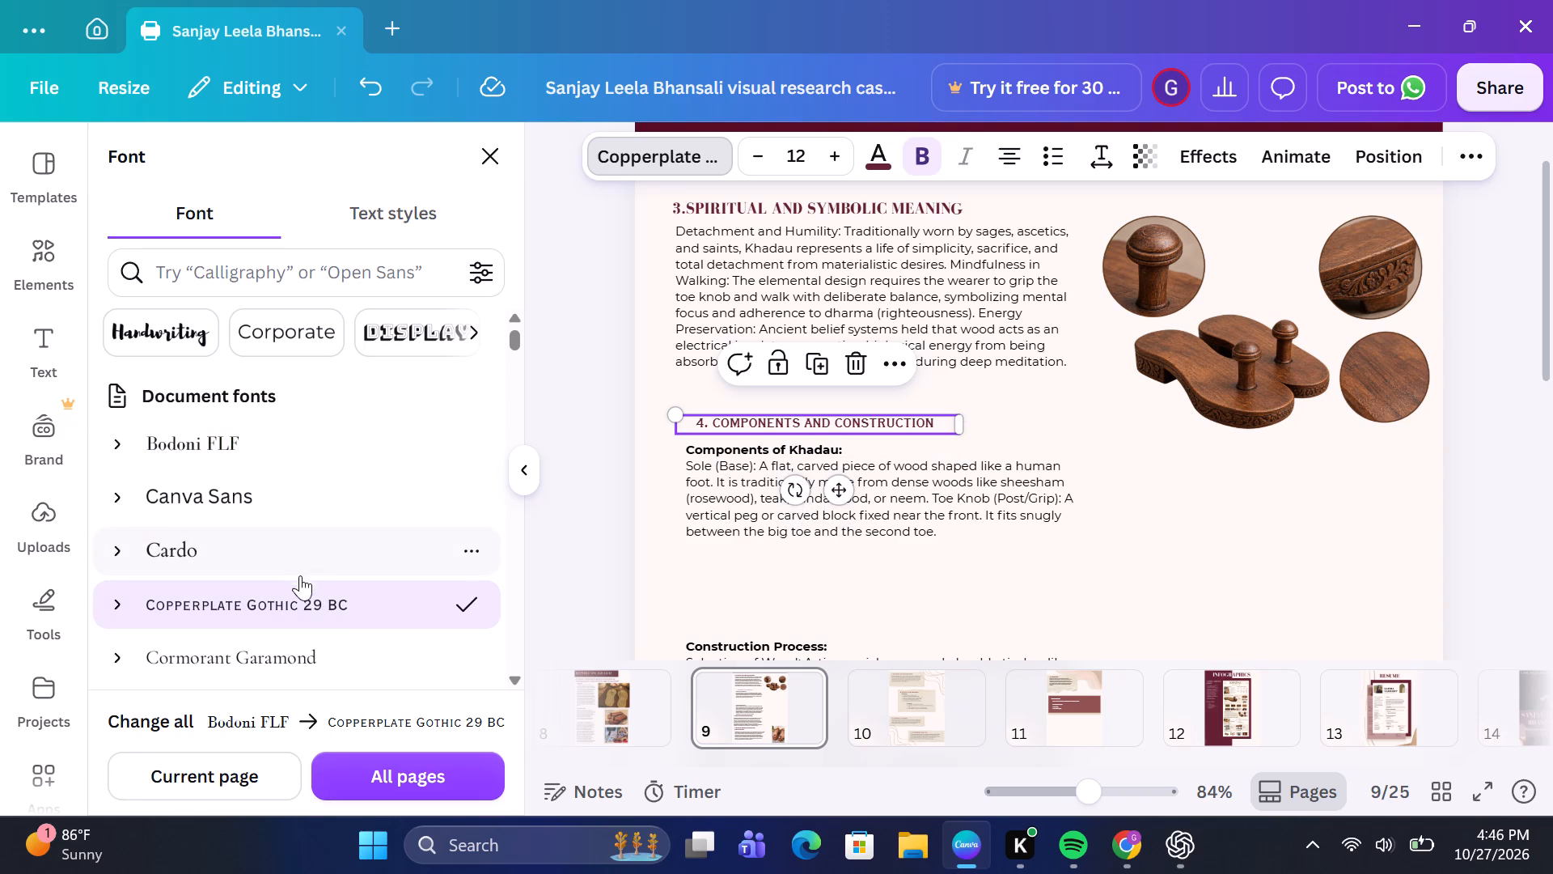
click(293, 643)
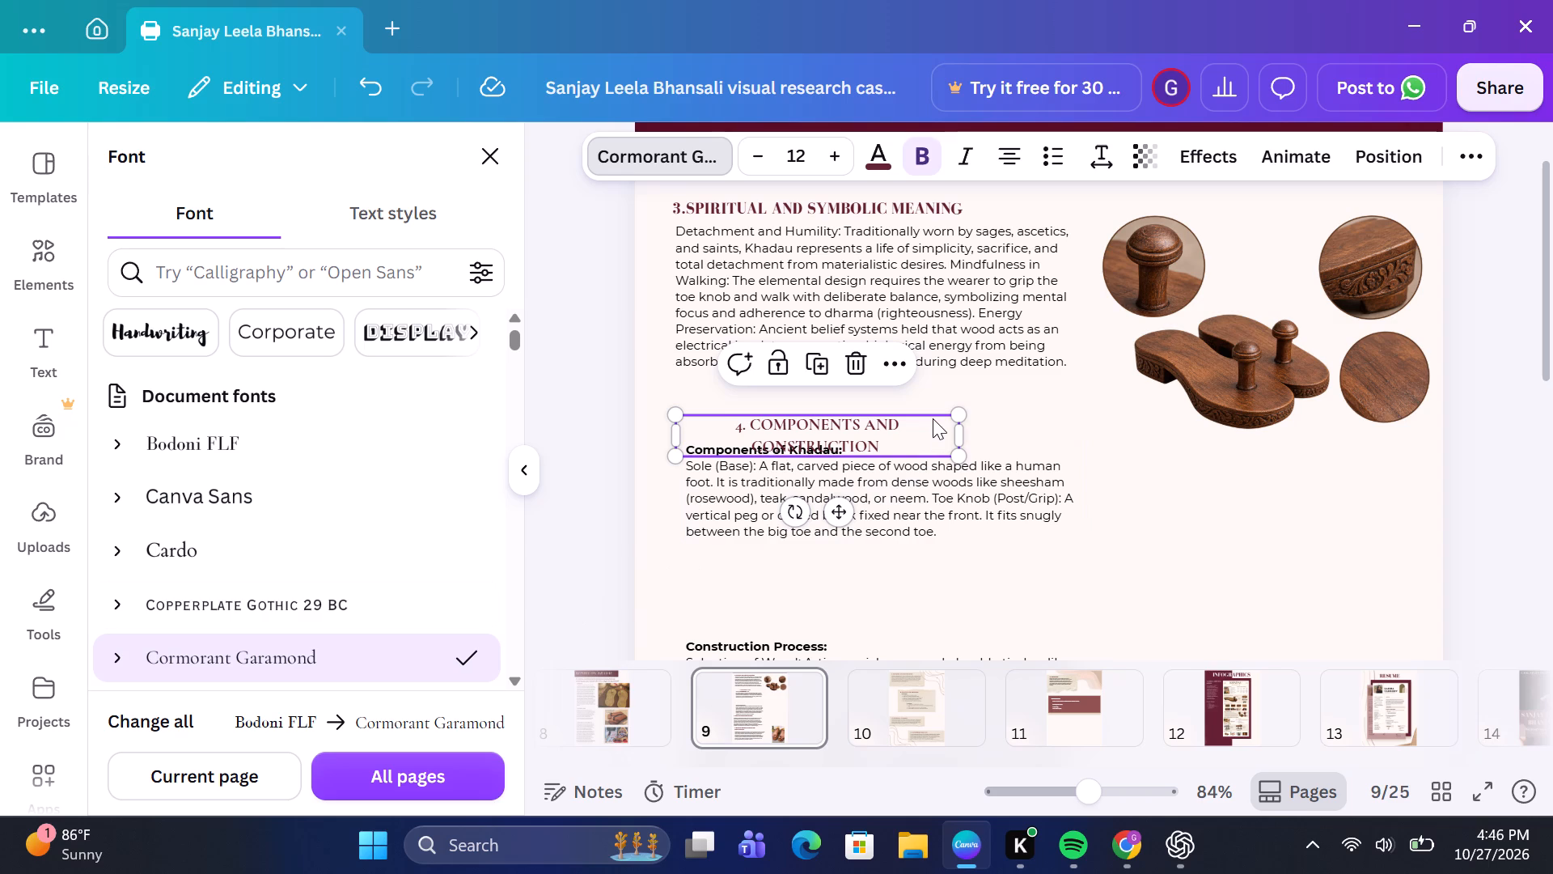
Widen the section 4 heading's text box to about 7.9 so the heading fits on one line.
drag(964, 434, 977, 433)
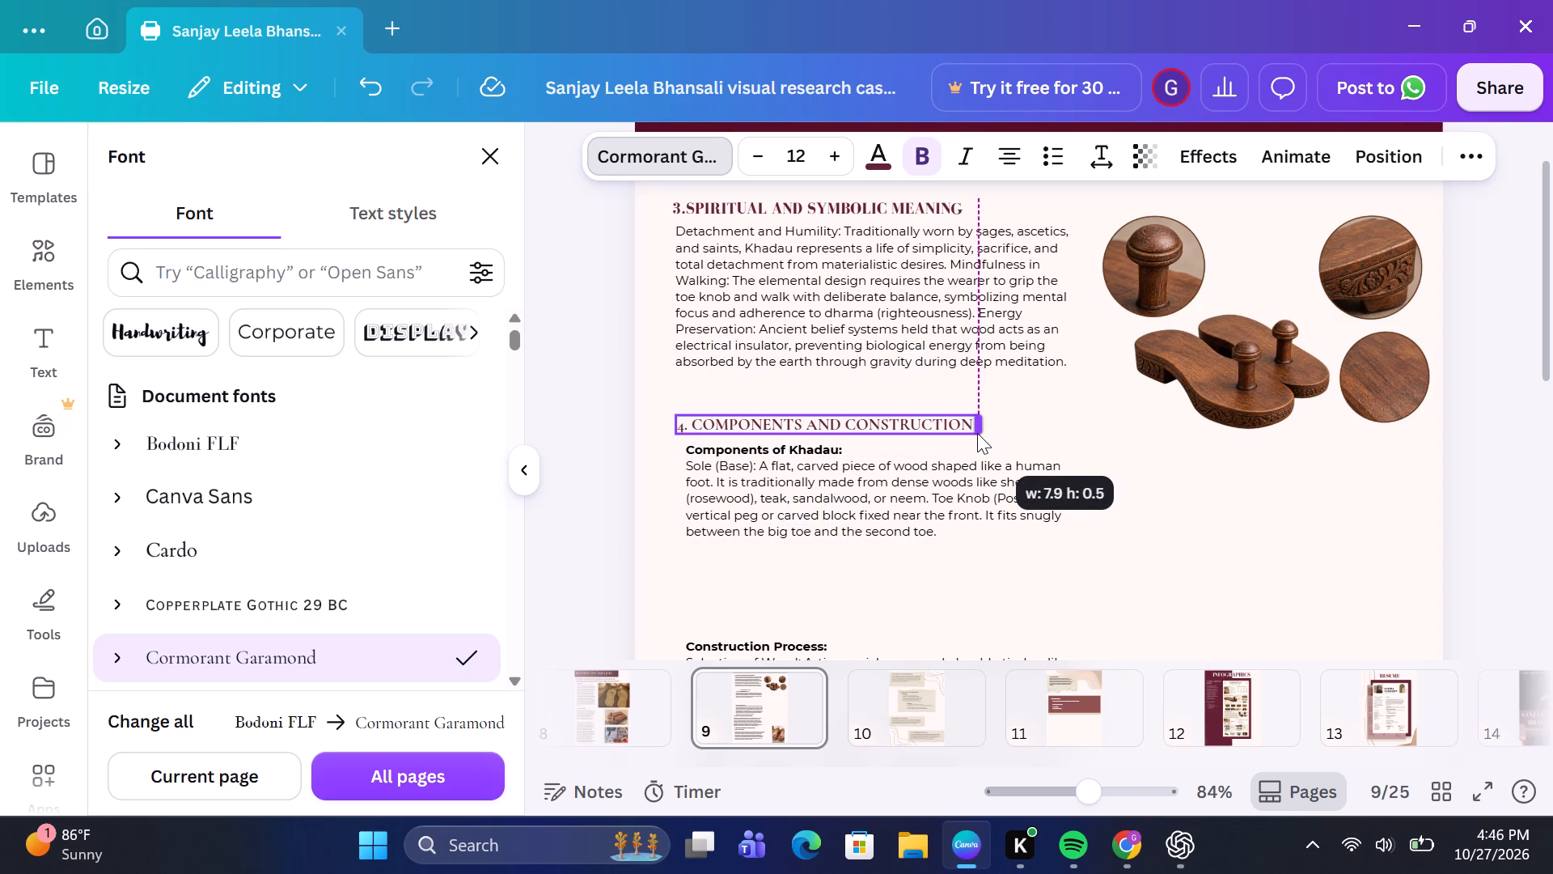
drag(977, 433, 979, 433)
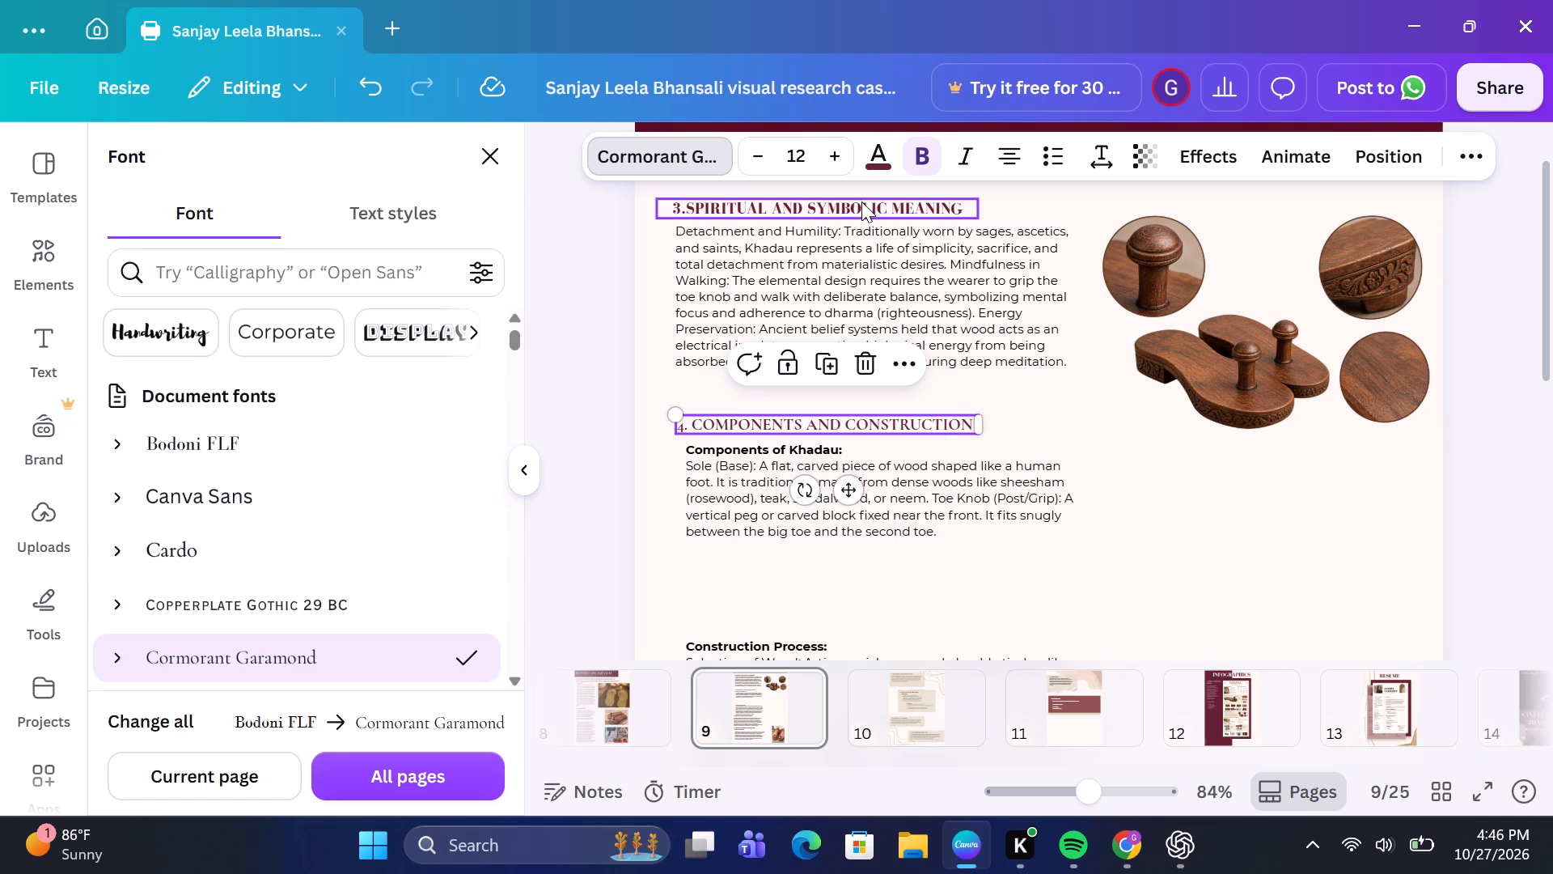
click(1195, 546)
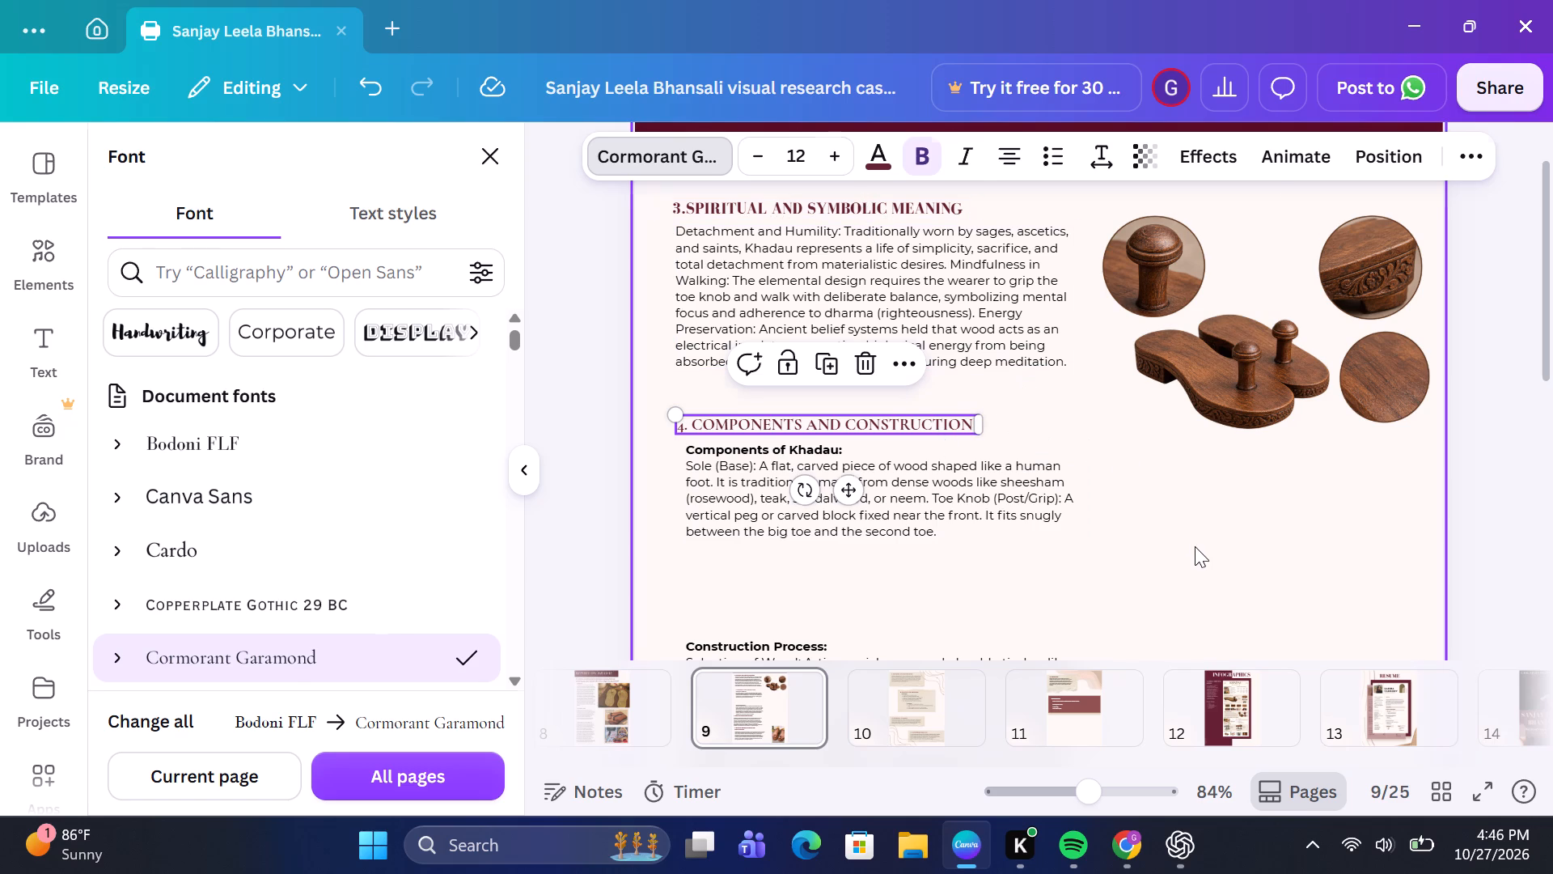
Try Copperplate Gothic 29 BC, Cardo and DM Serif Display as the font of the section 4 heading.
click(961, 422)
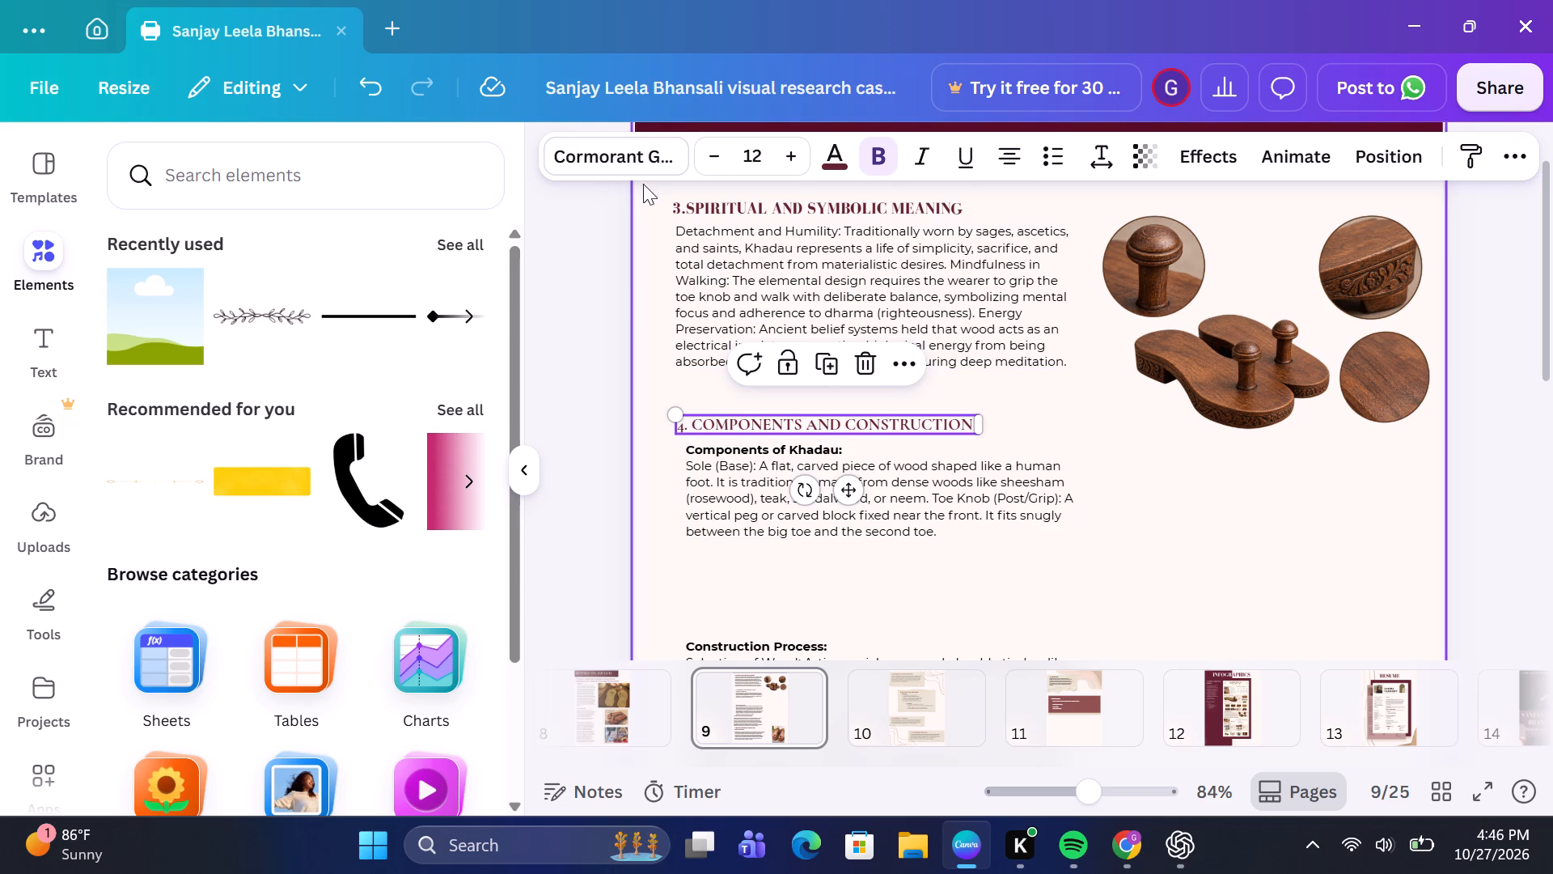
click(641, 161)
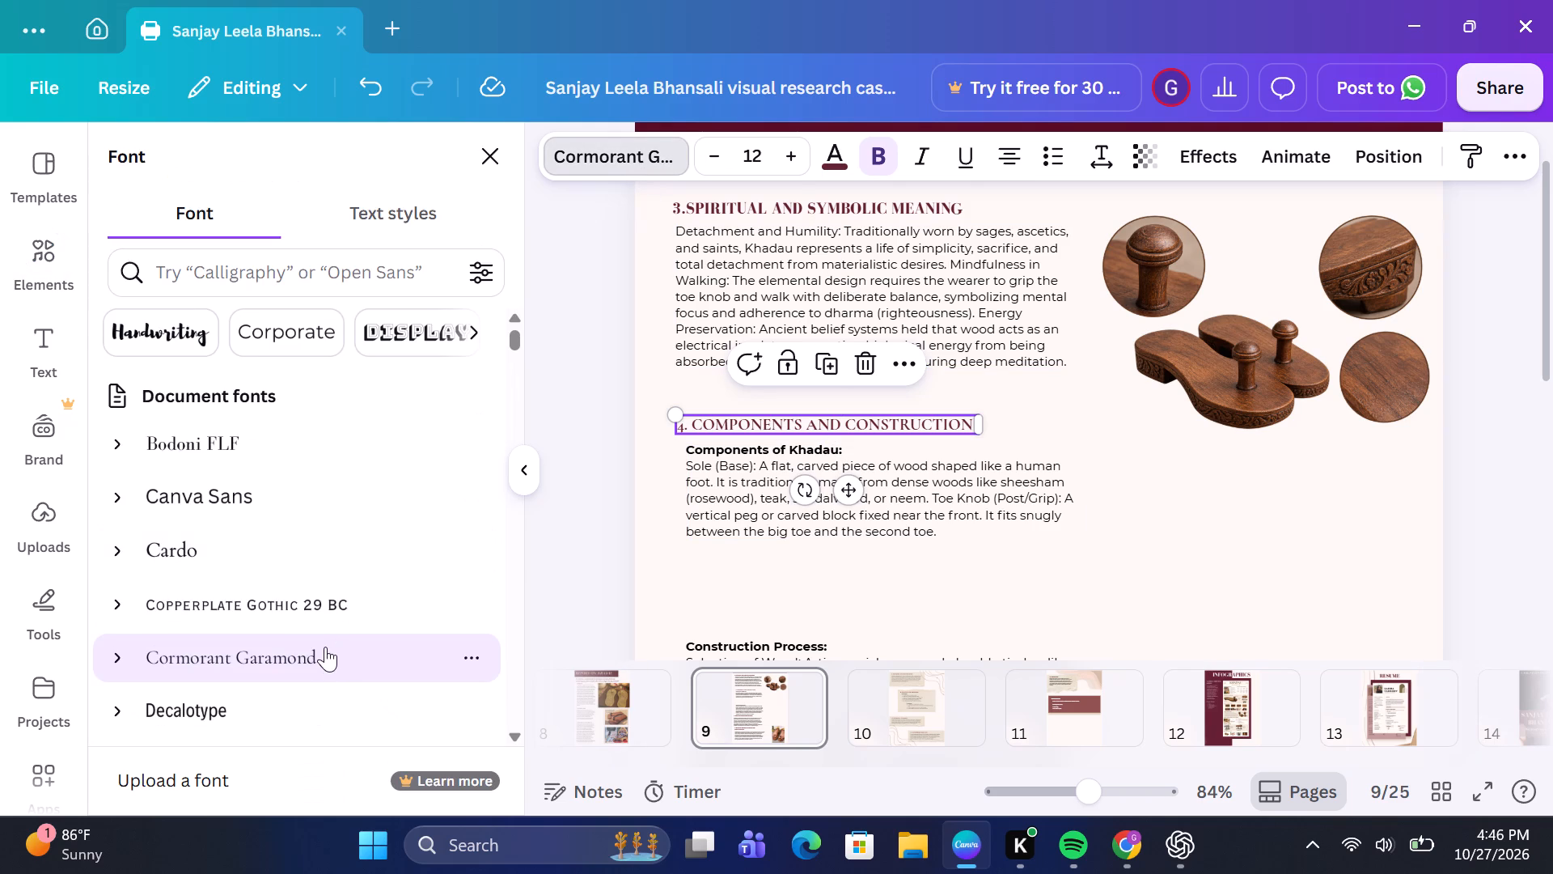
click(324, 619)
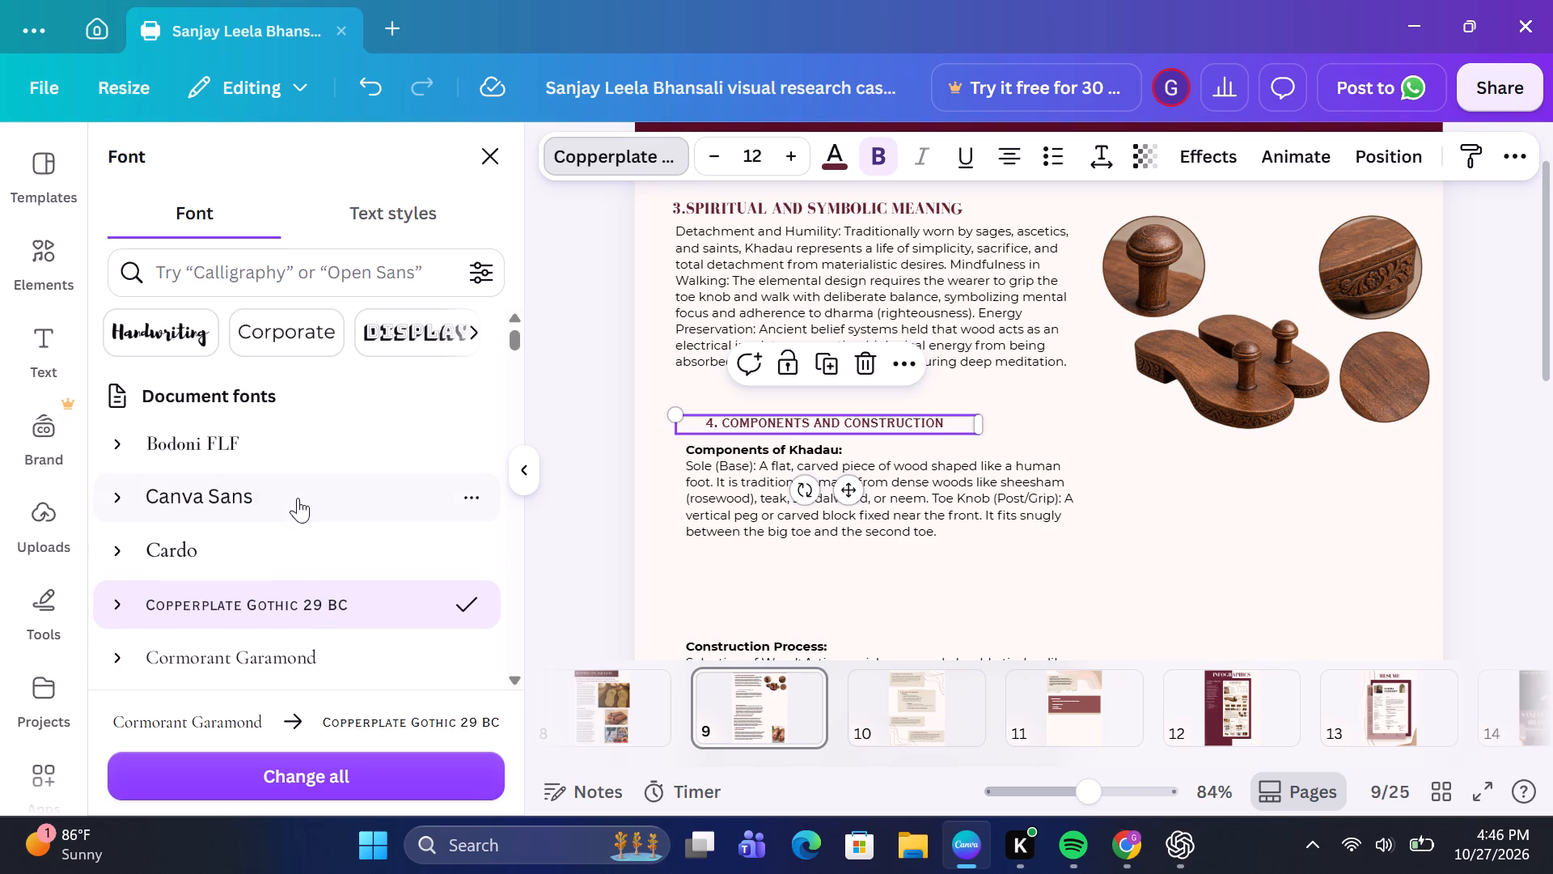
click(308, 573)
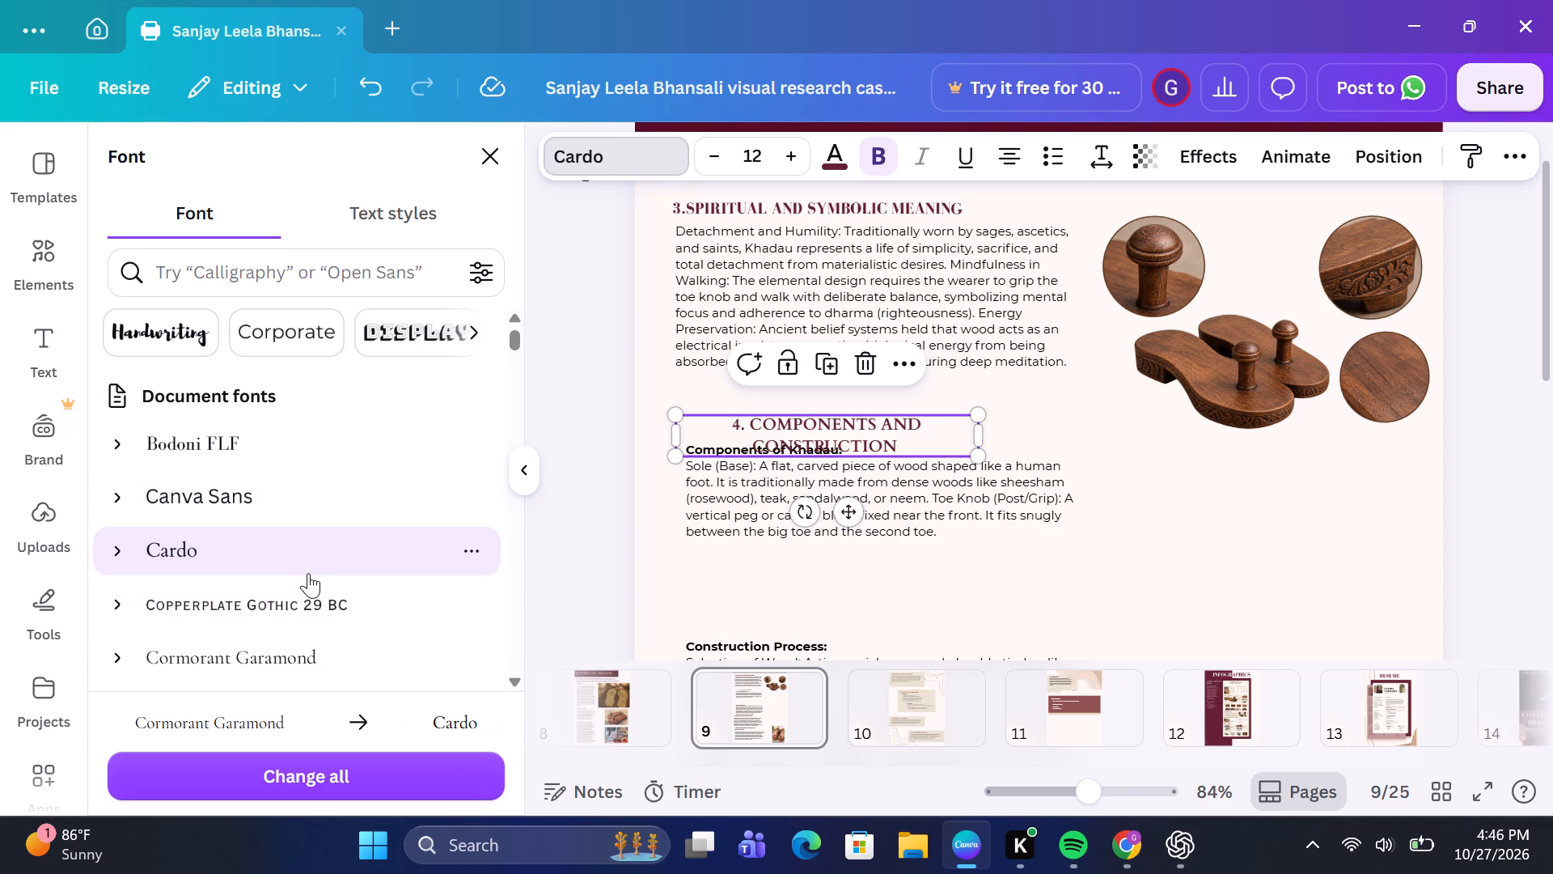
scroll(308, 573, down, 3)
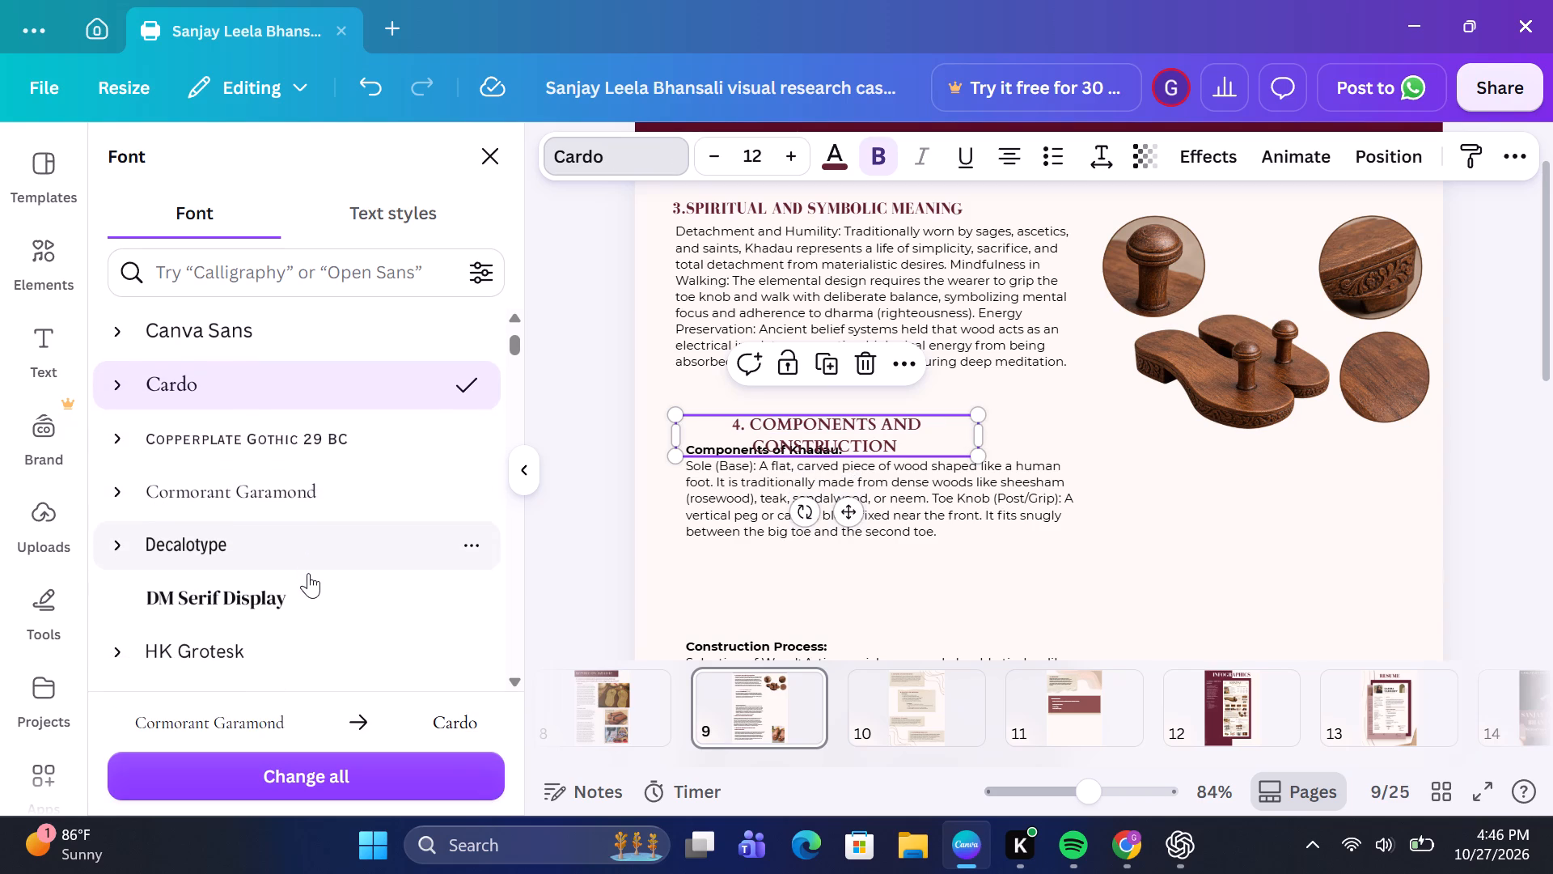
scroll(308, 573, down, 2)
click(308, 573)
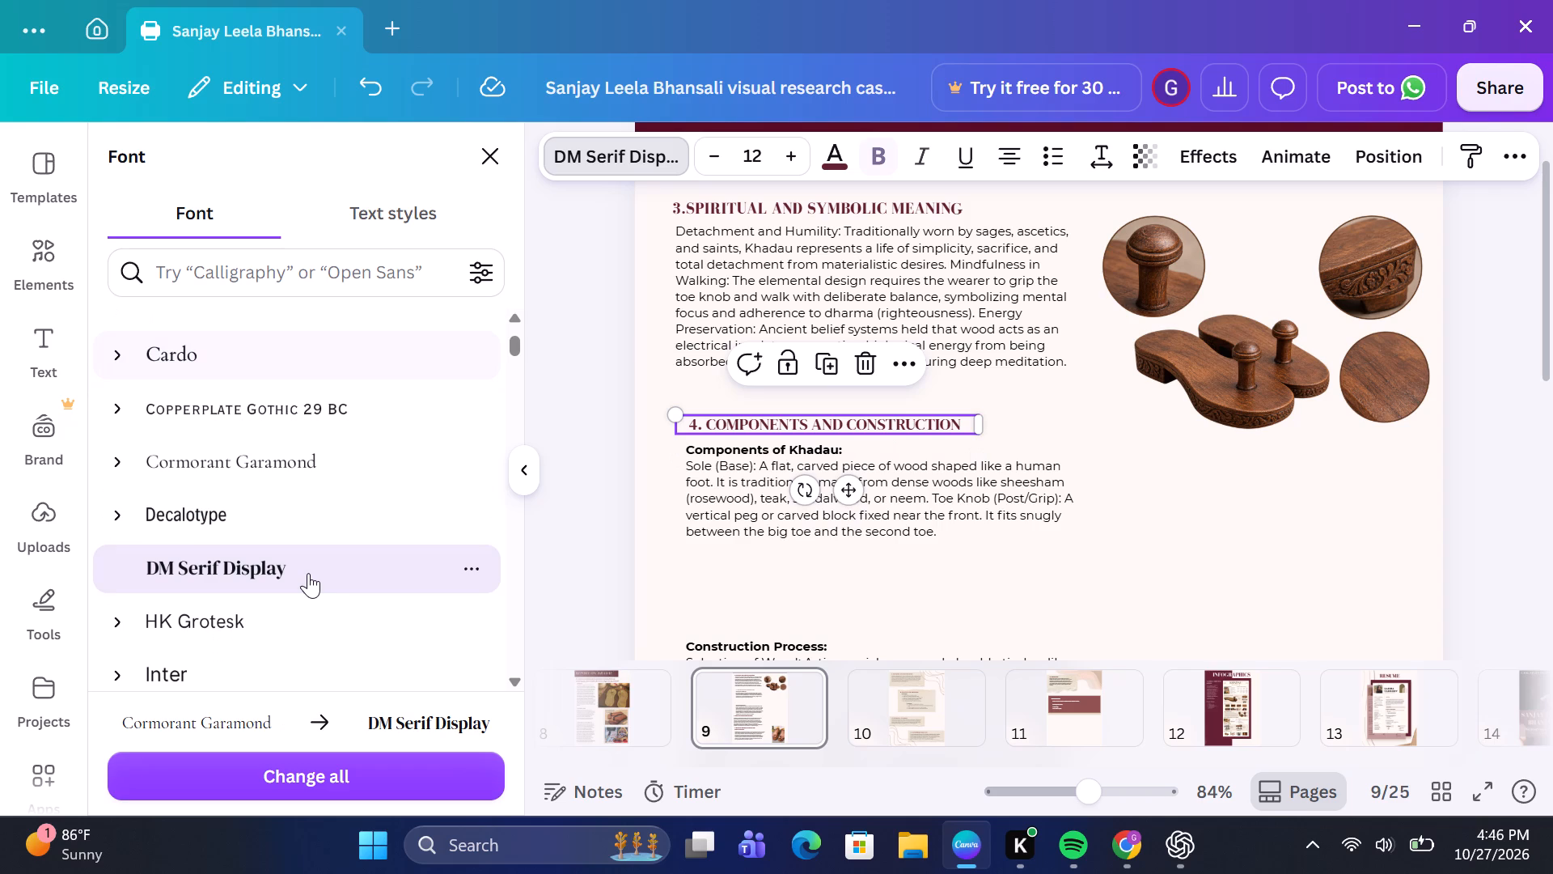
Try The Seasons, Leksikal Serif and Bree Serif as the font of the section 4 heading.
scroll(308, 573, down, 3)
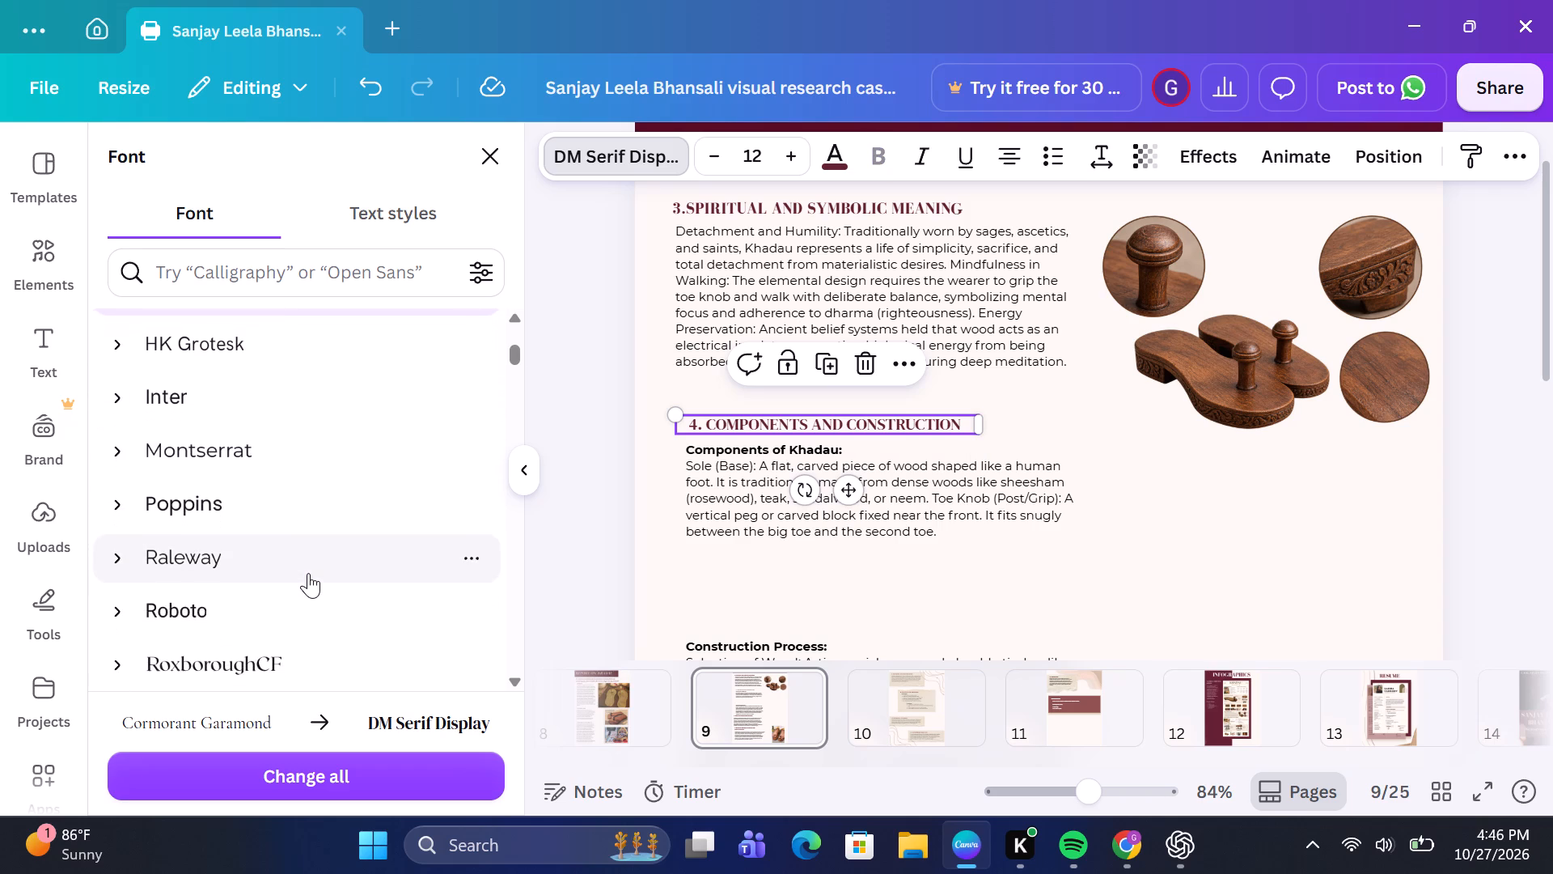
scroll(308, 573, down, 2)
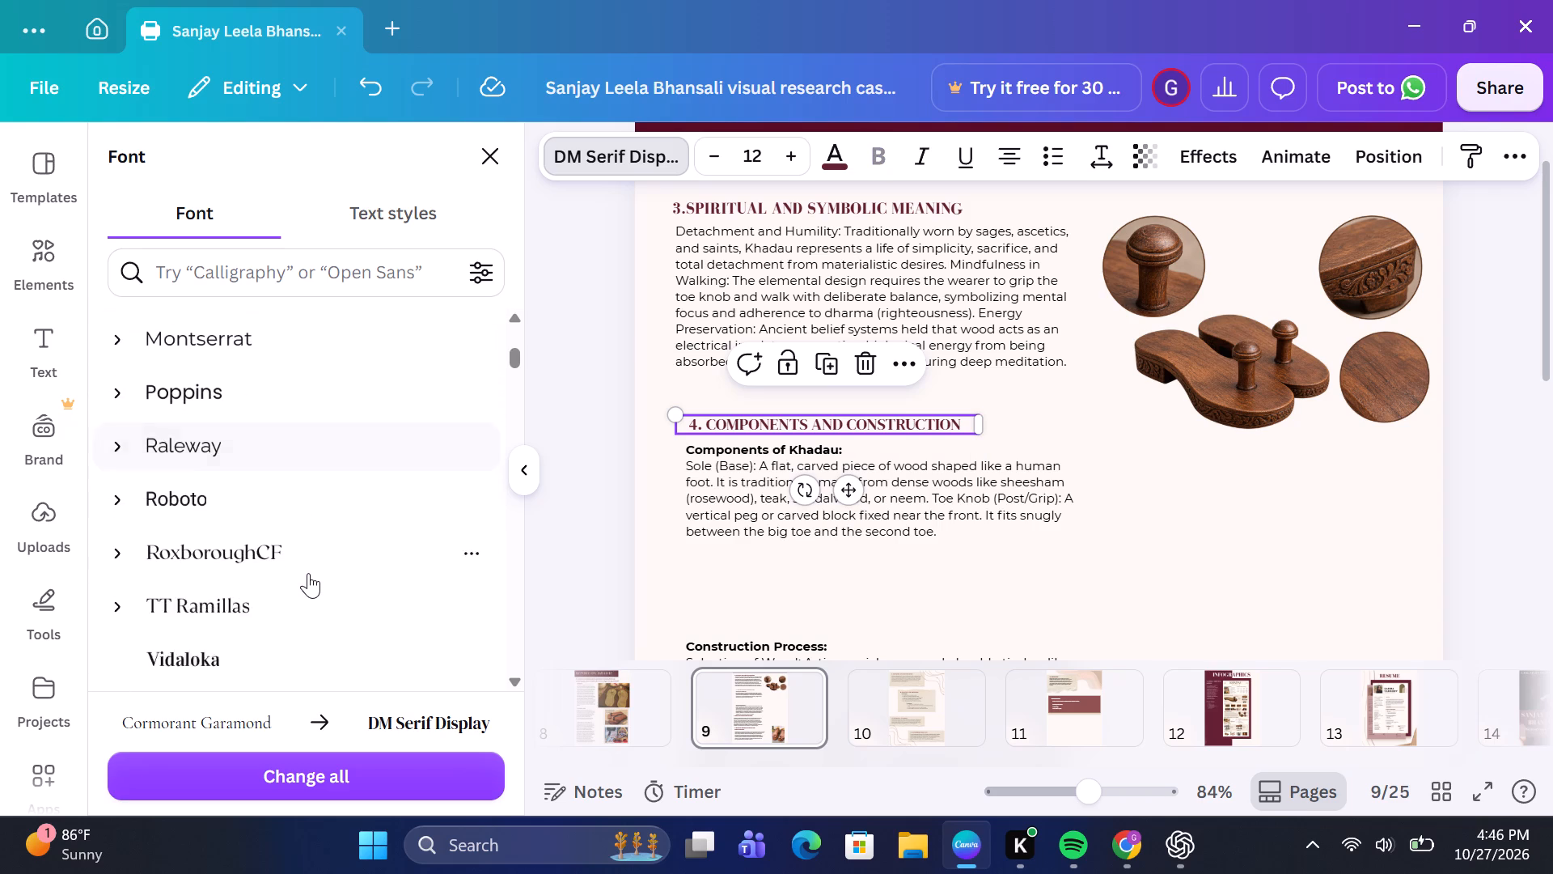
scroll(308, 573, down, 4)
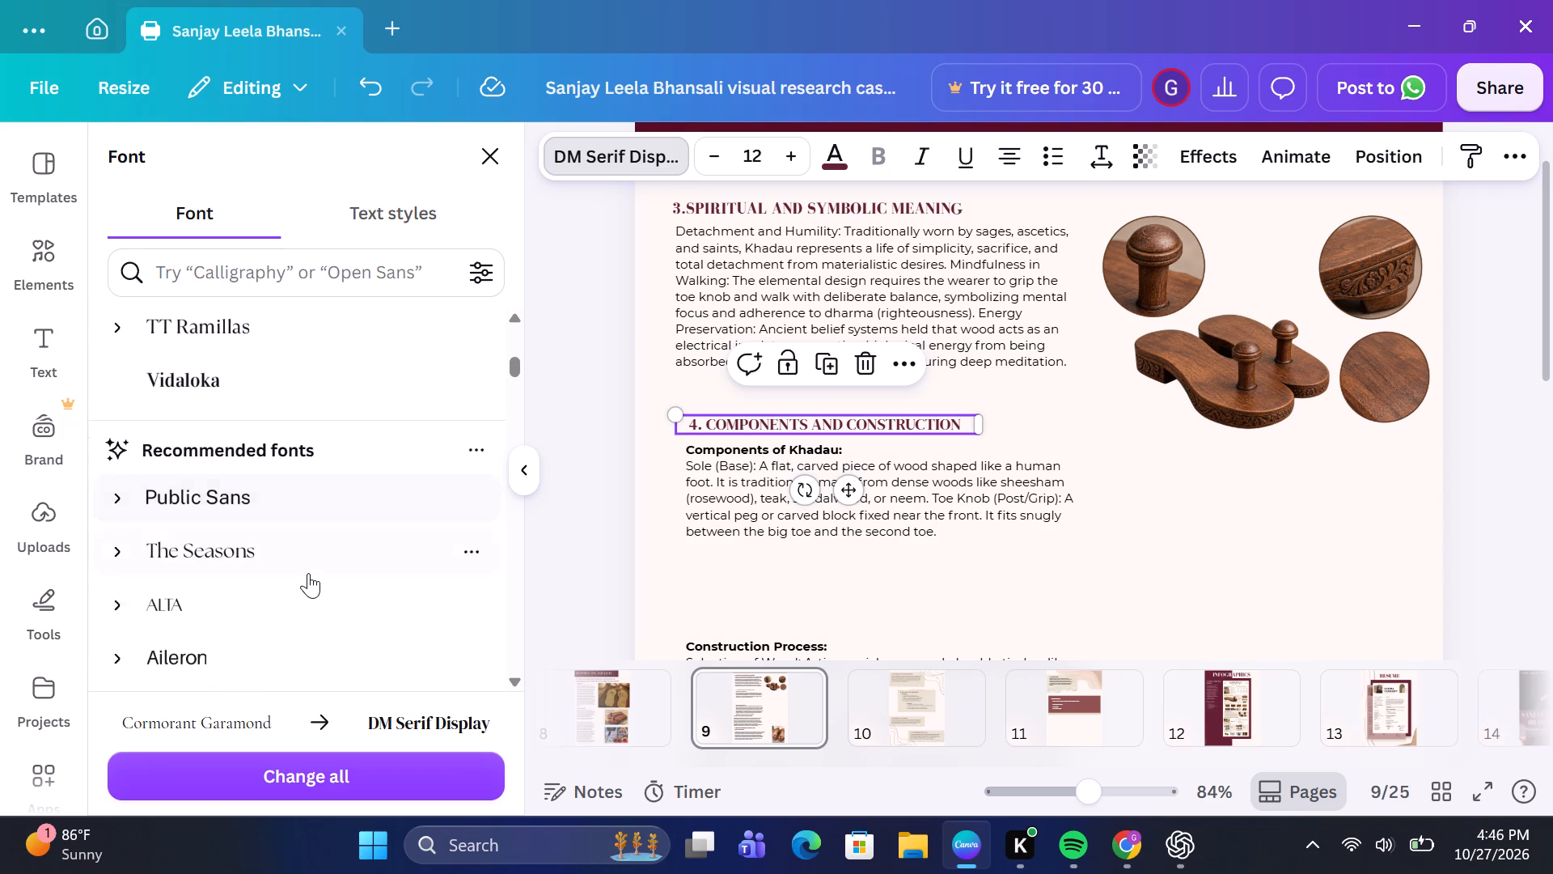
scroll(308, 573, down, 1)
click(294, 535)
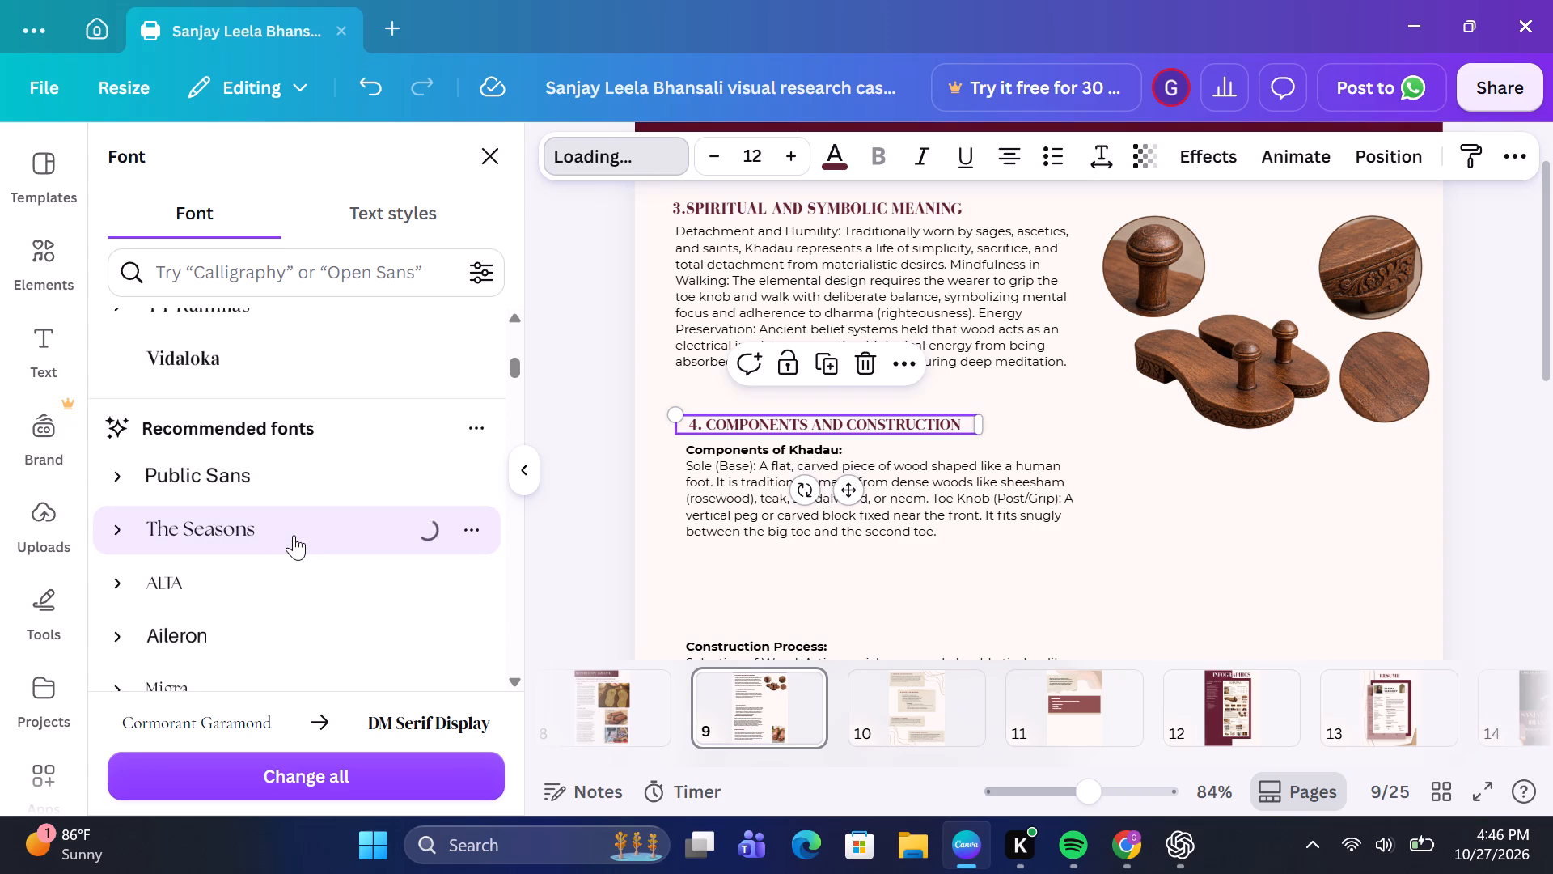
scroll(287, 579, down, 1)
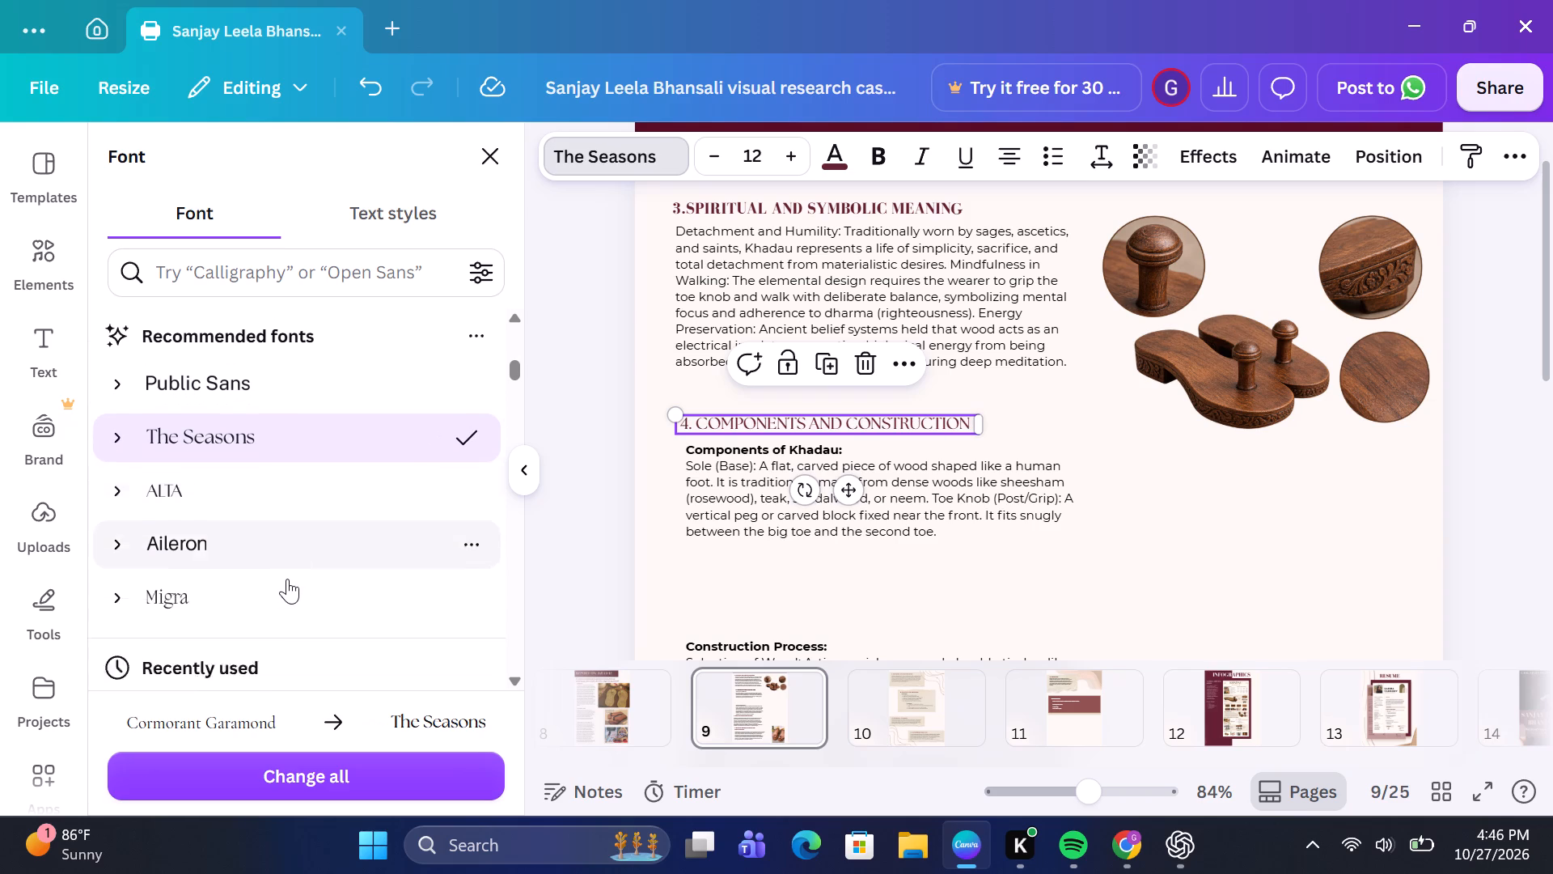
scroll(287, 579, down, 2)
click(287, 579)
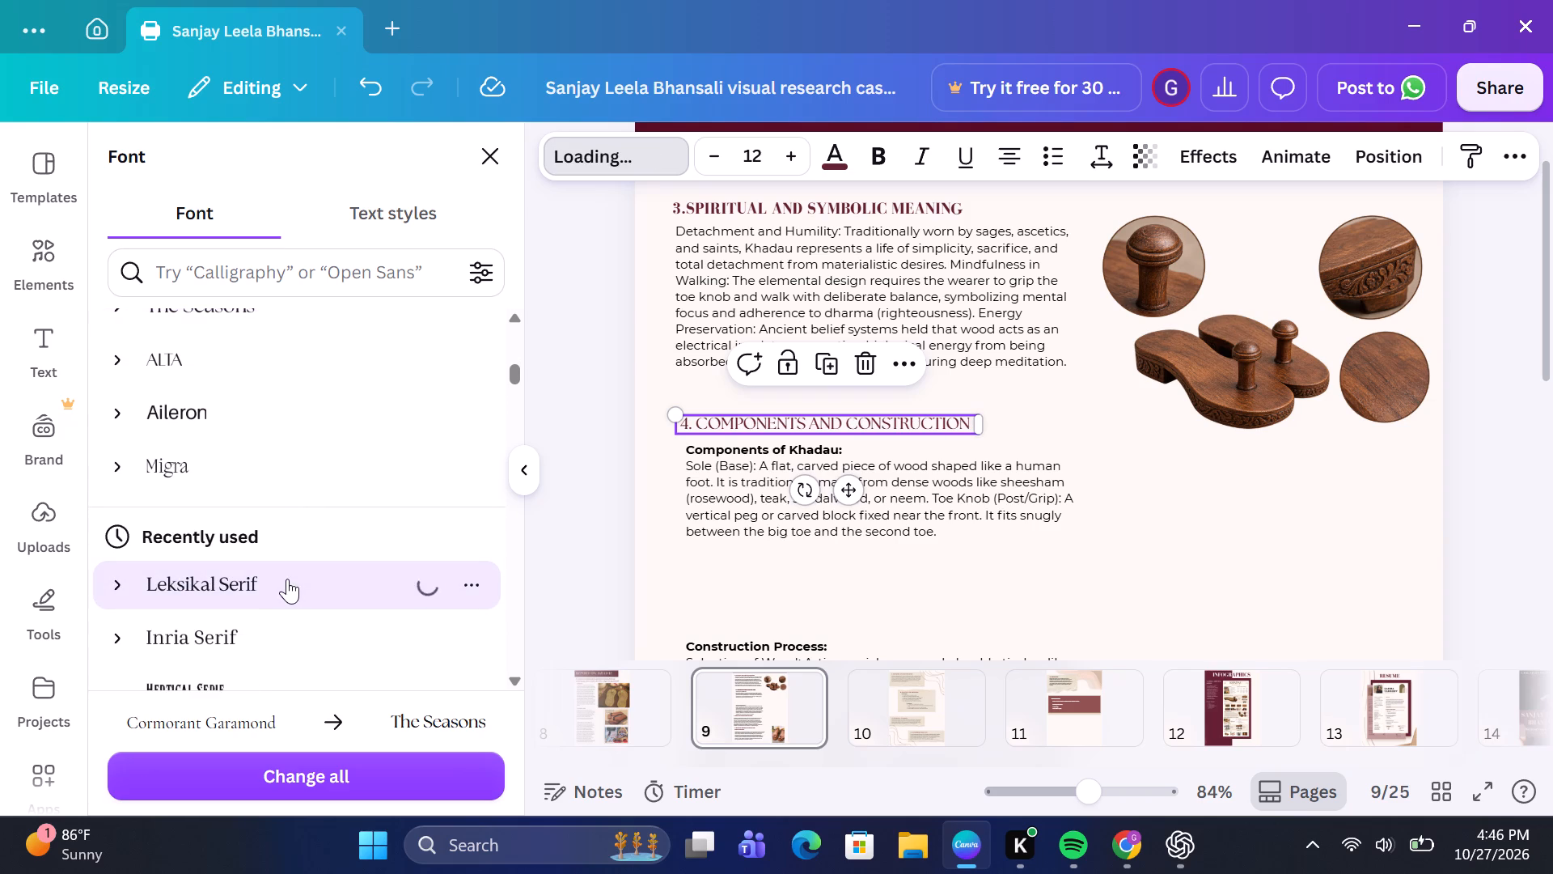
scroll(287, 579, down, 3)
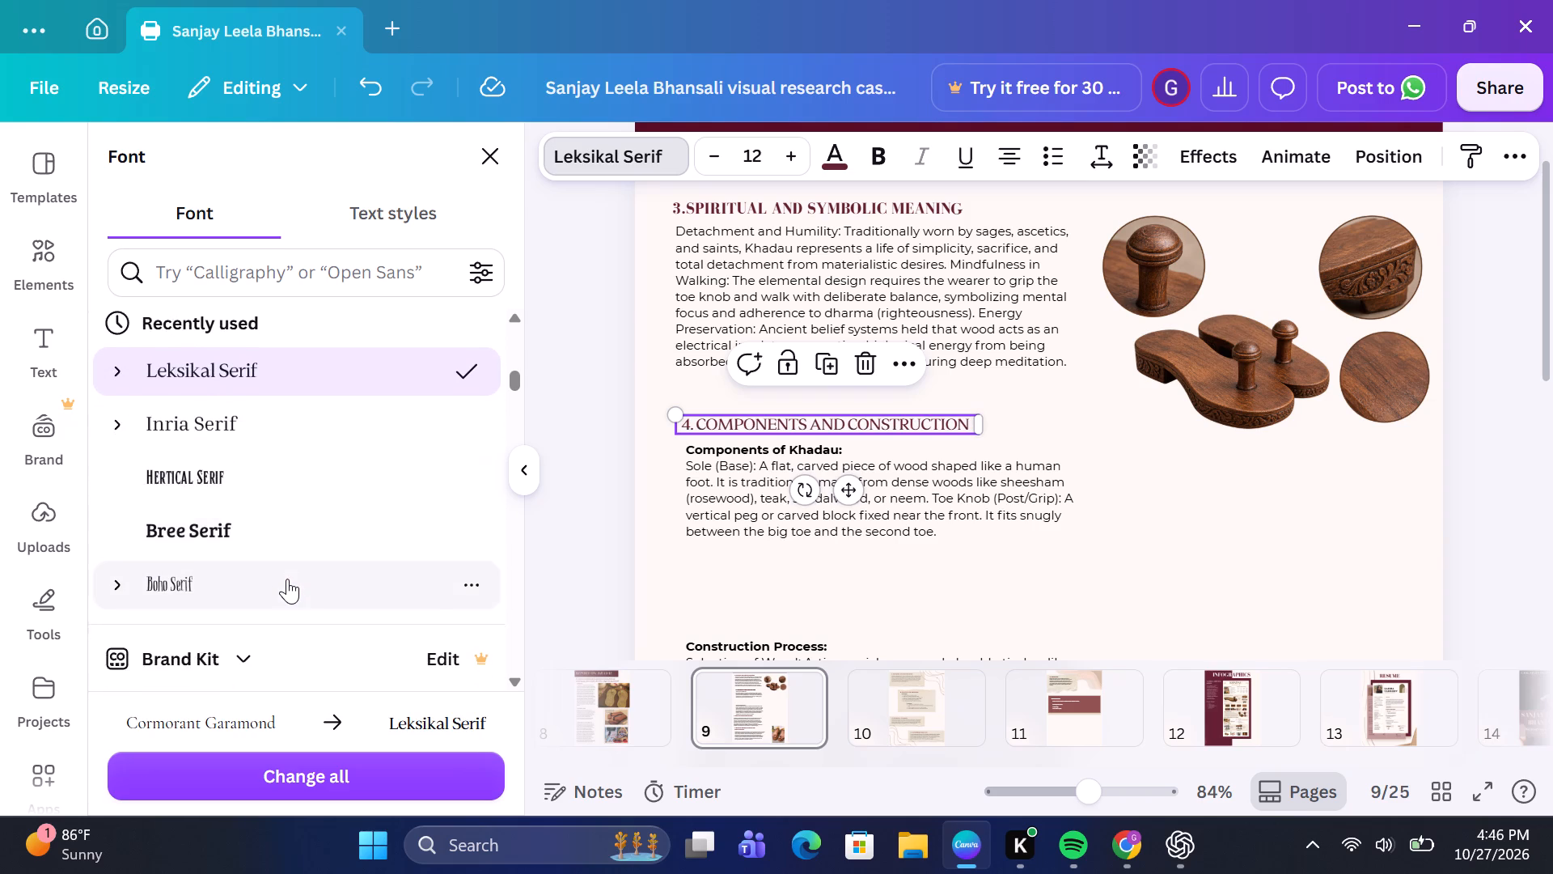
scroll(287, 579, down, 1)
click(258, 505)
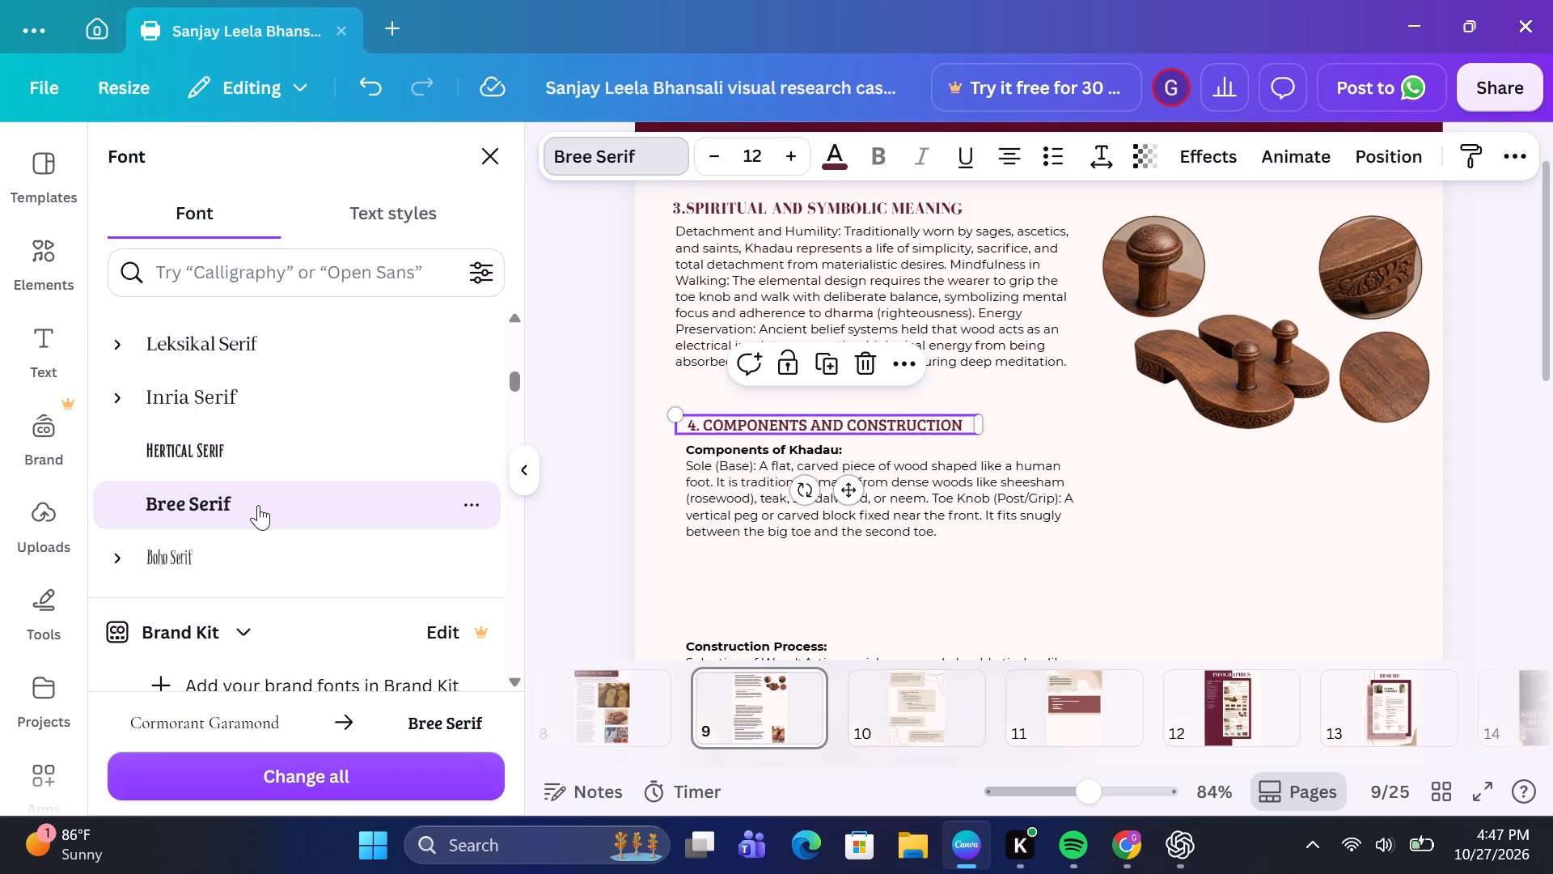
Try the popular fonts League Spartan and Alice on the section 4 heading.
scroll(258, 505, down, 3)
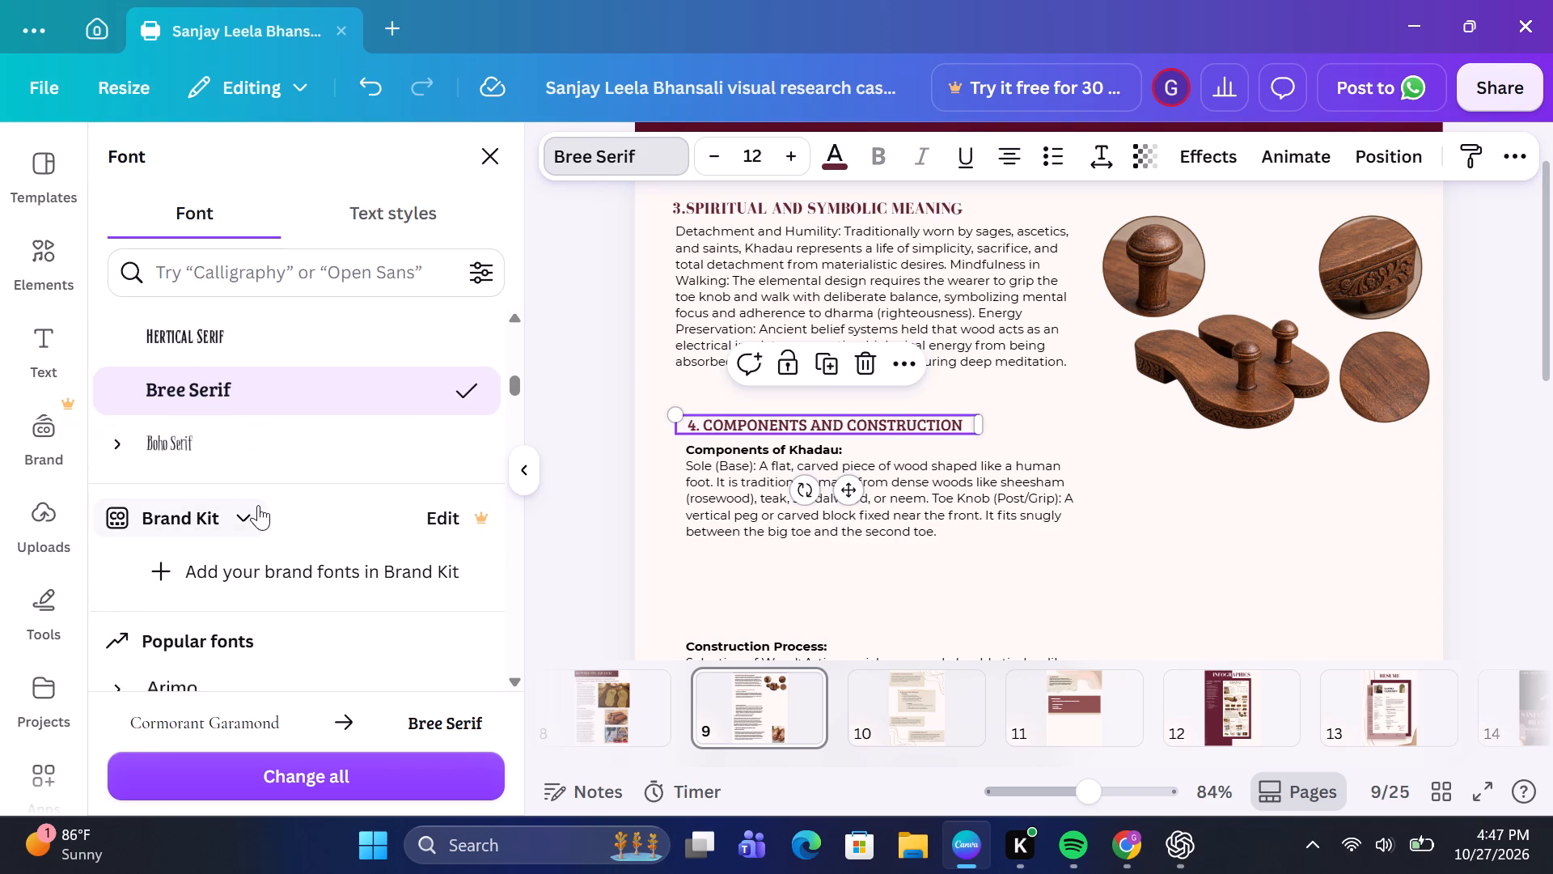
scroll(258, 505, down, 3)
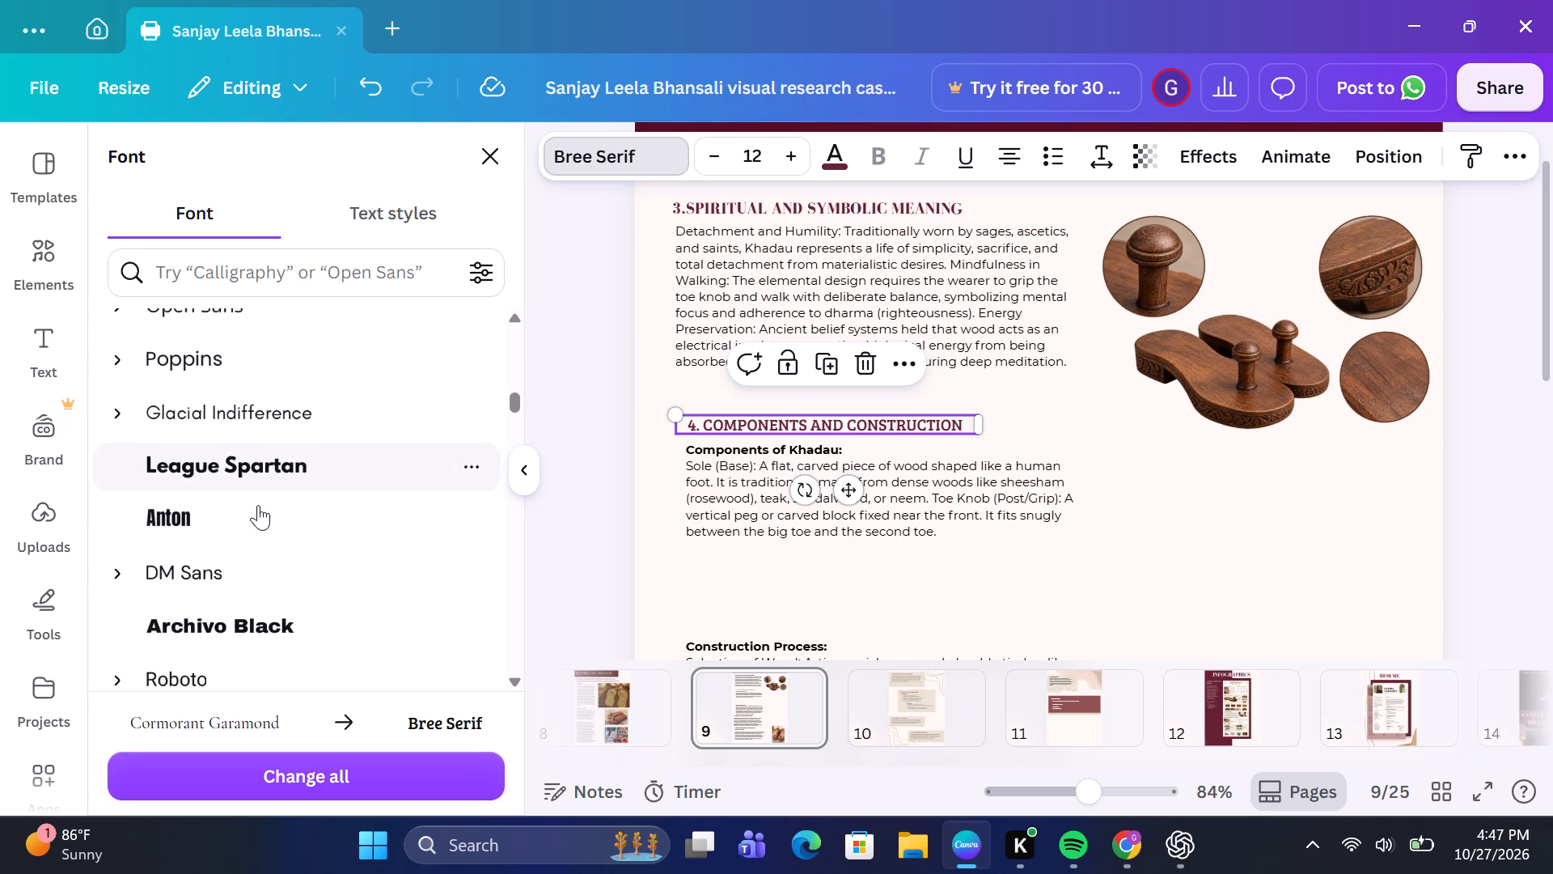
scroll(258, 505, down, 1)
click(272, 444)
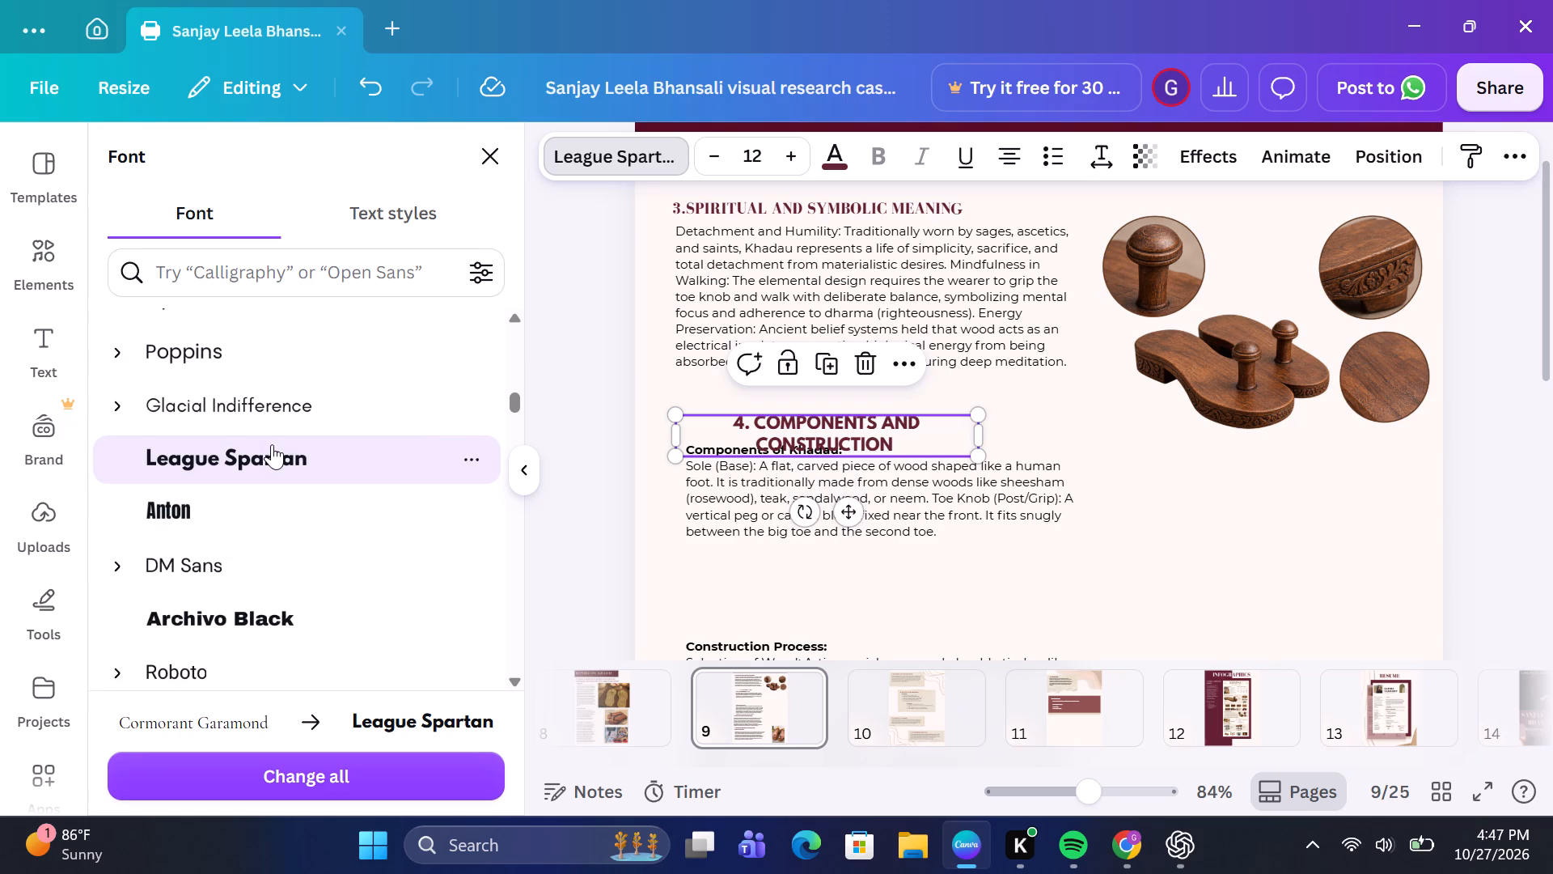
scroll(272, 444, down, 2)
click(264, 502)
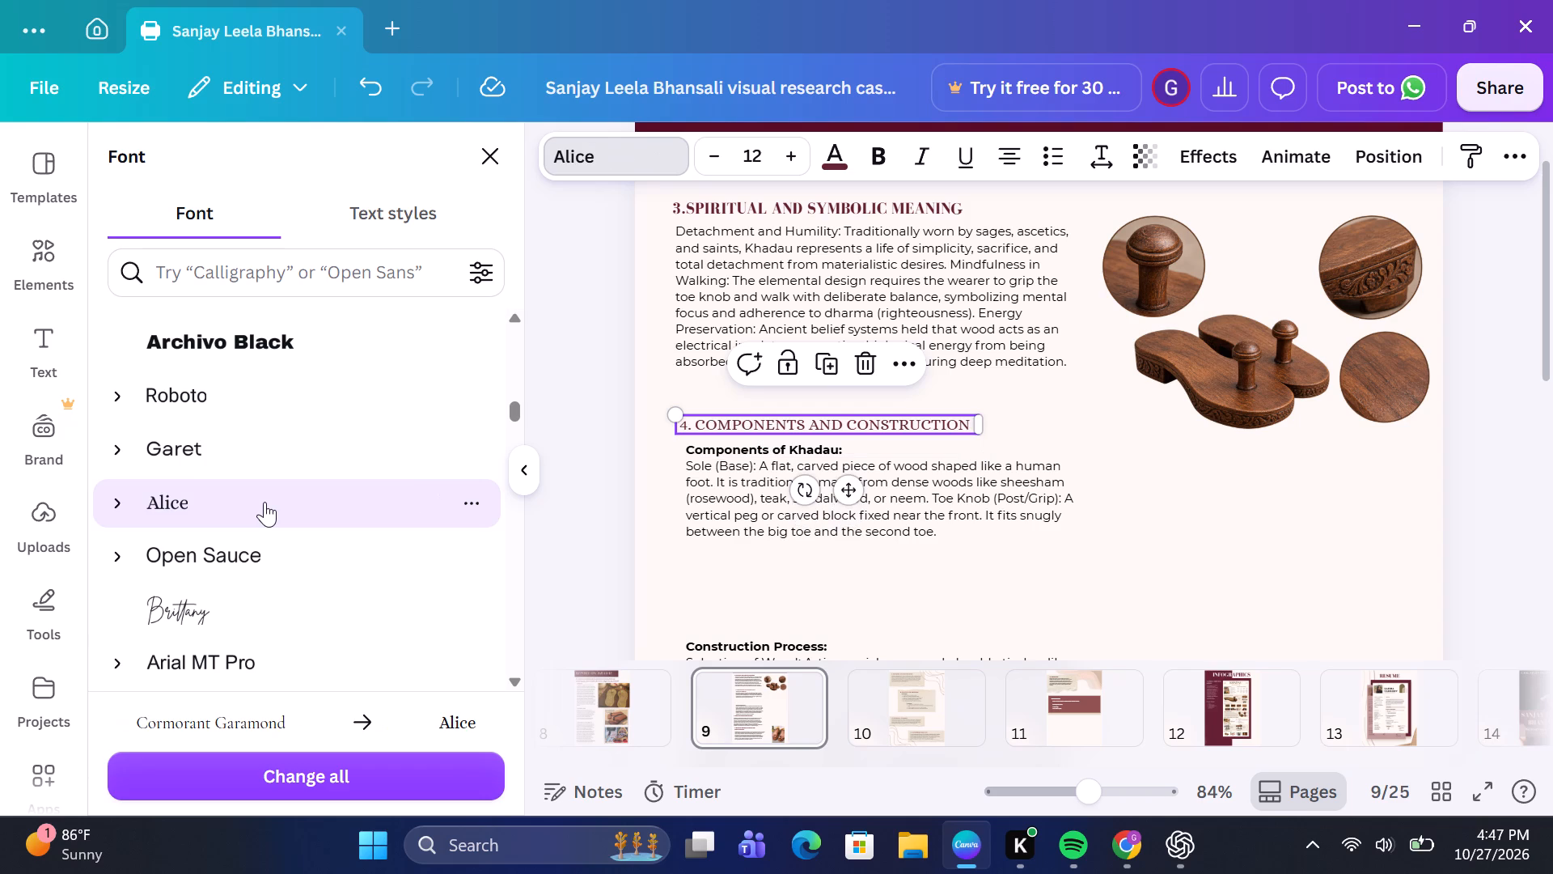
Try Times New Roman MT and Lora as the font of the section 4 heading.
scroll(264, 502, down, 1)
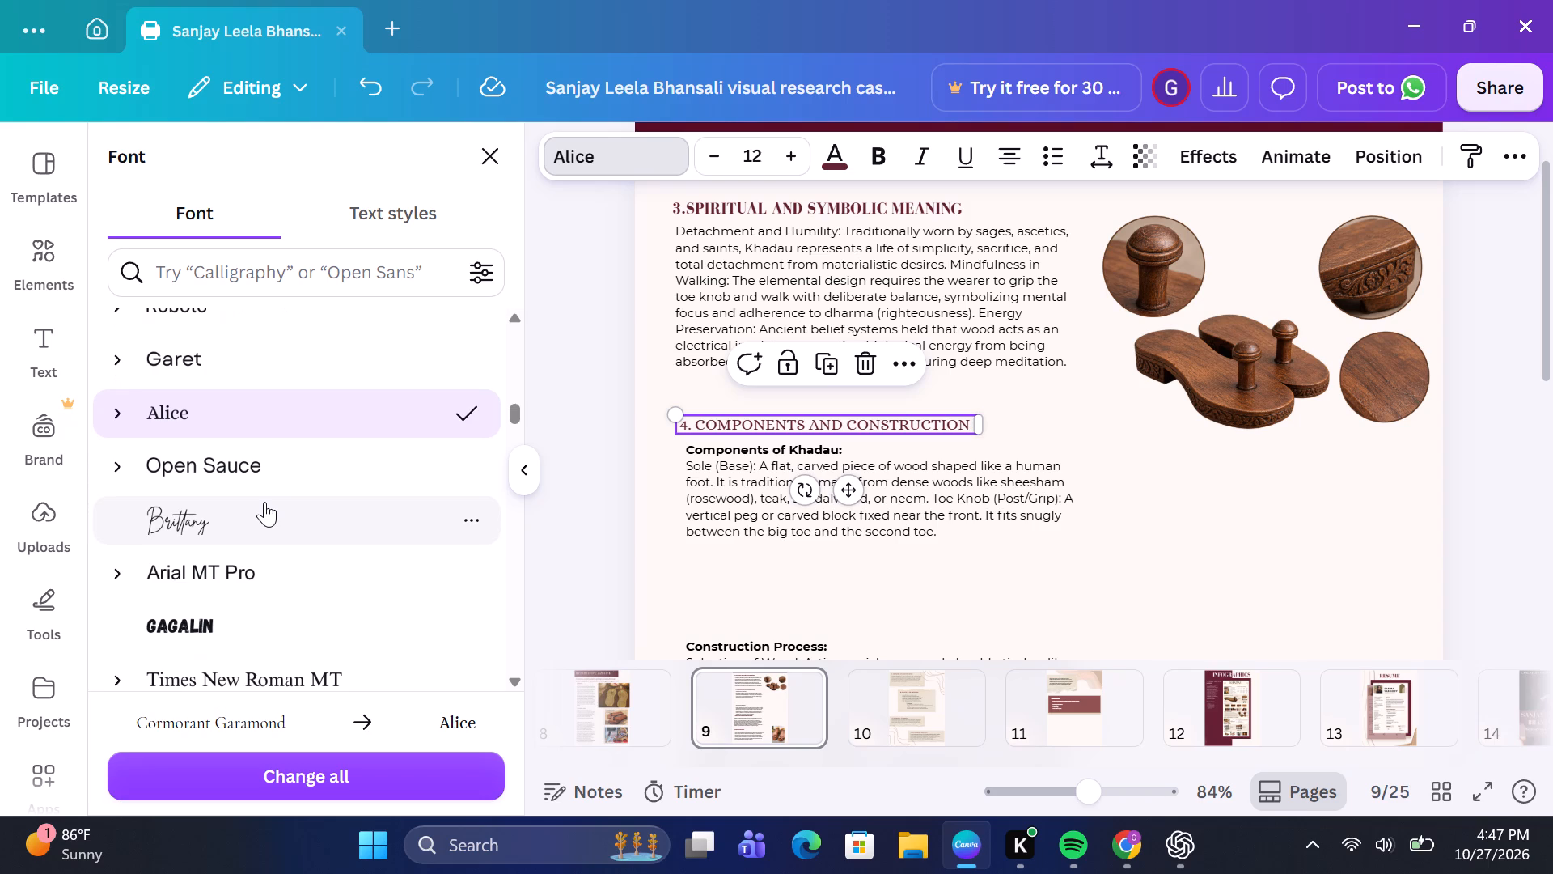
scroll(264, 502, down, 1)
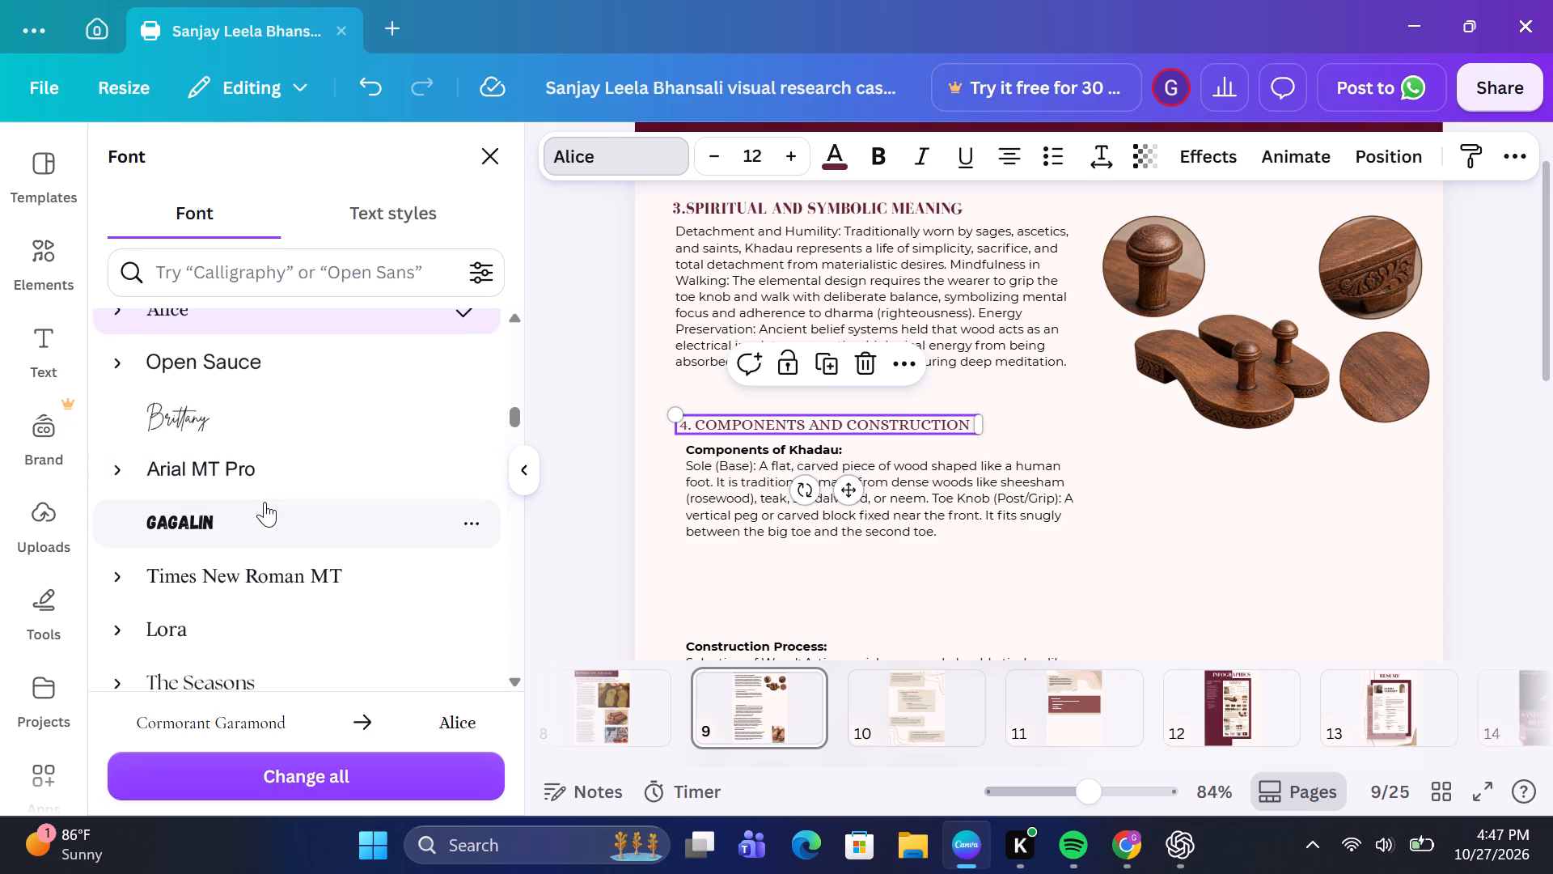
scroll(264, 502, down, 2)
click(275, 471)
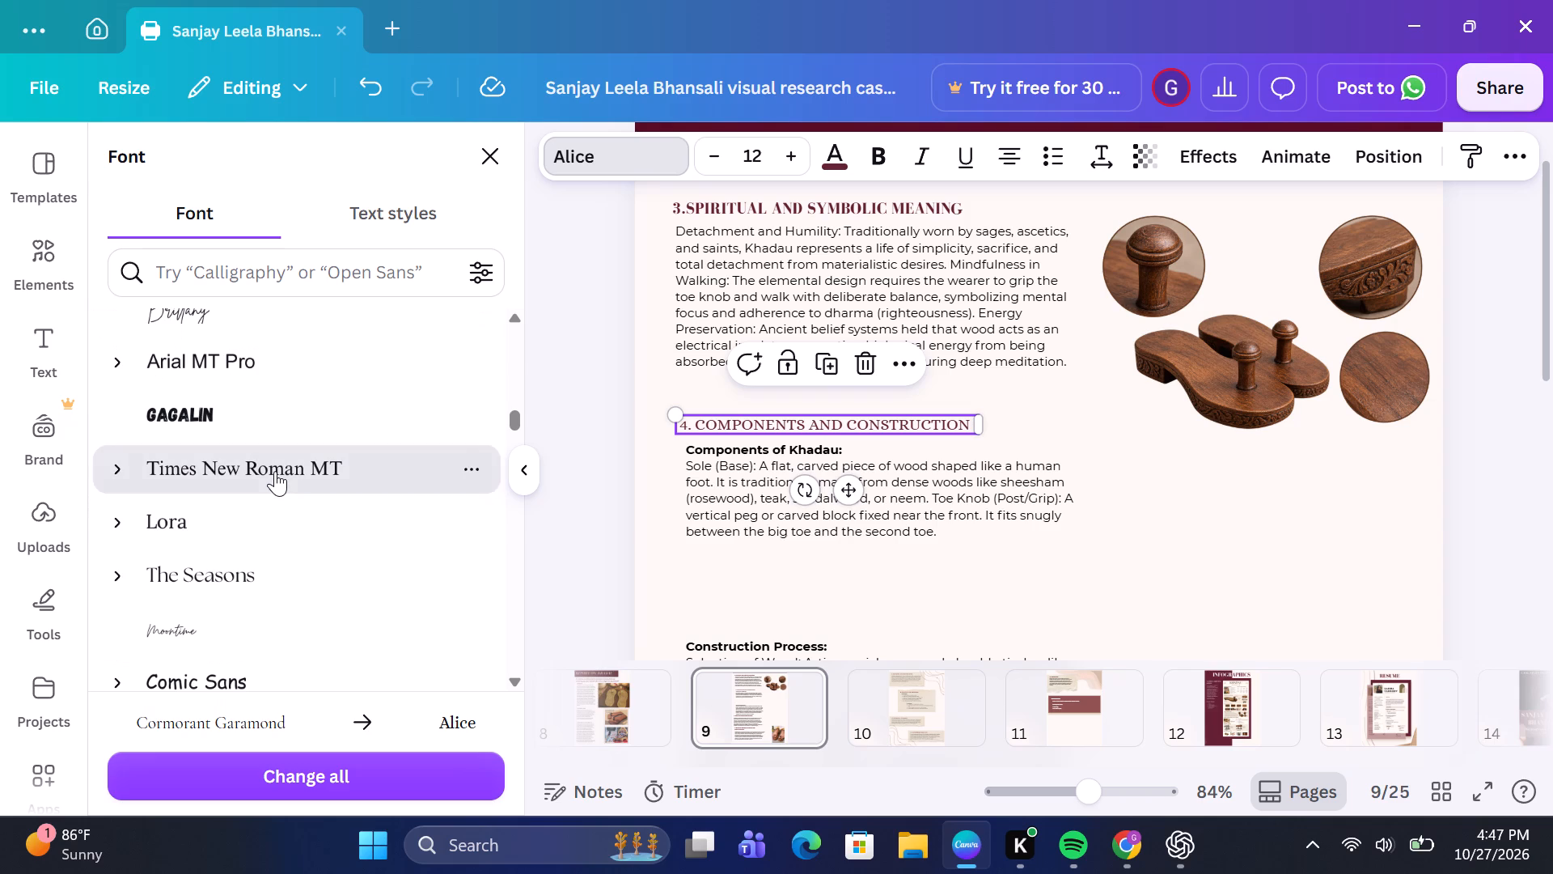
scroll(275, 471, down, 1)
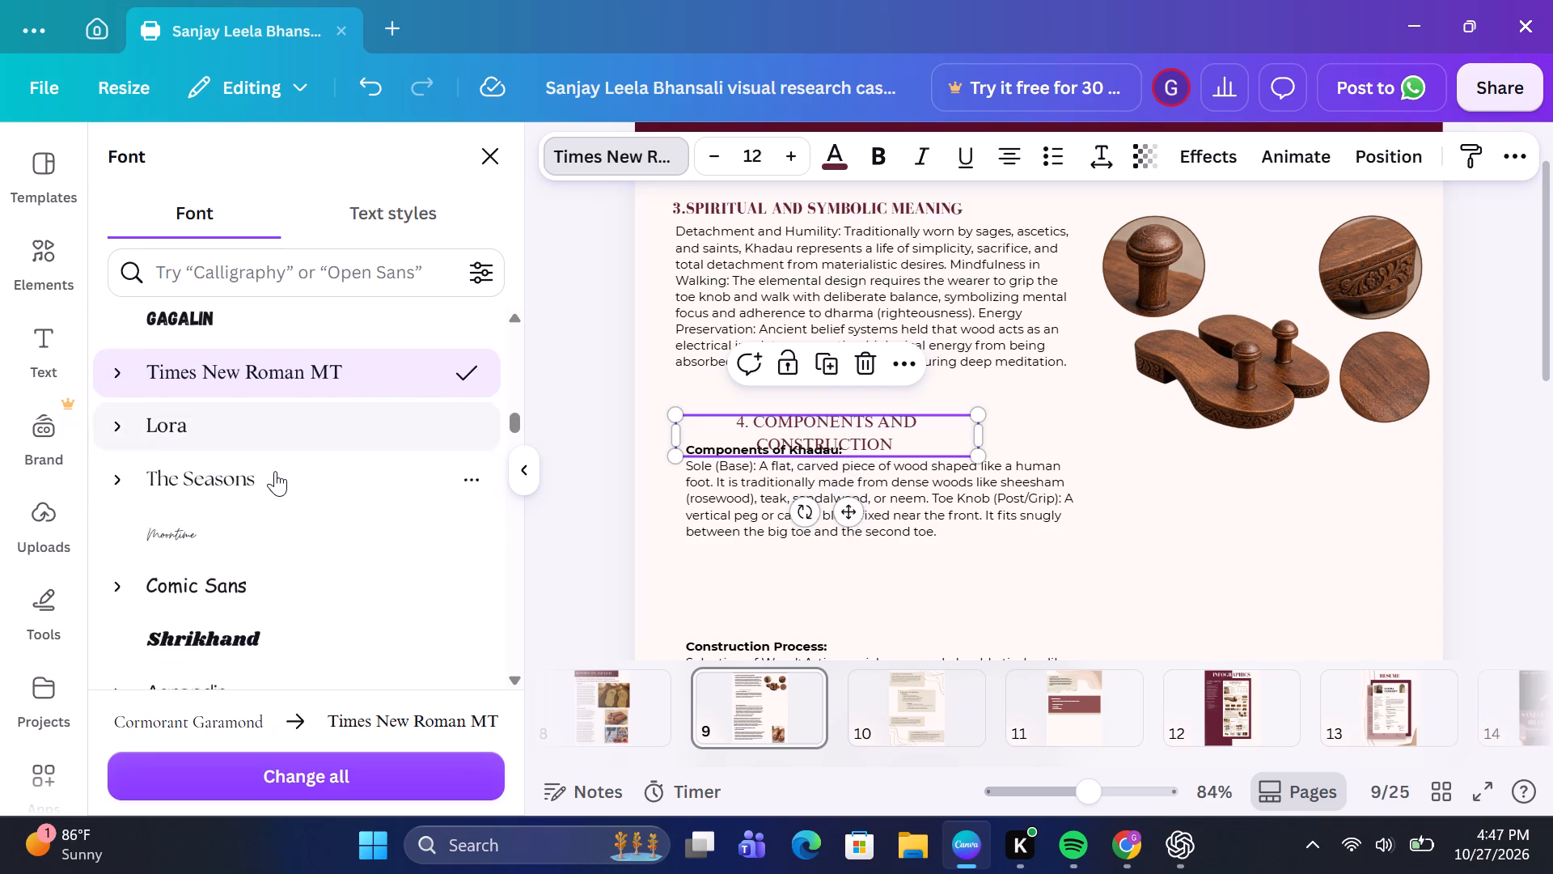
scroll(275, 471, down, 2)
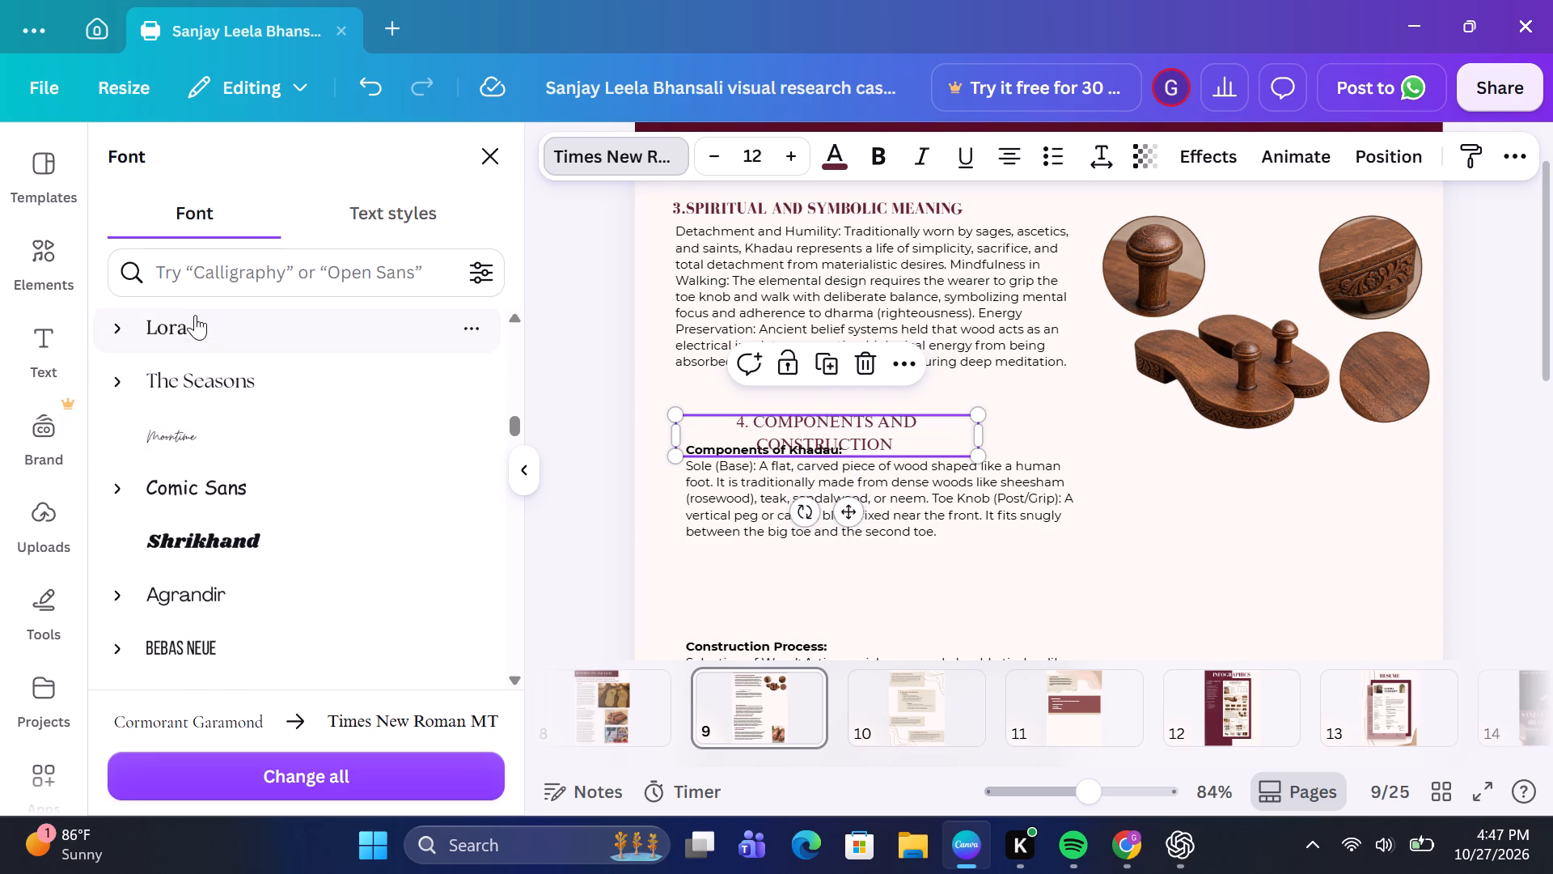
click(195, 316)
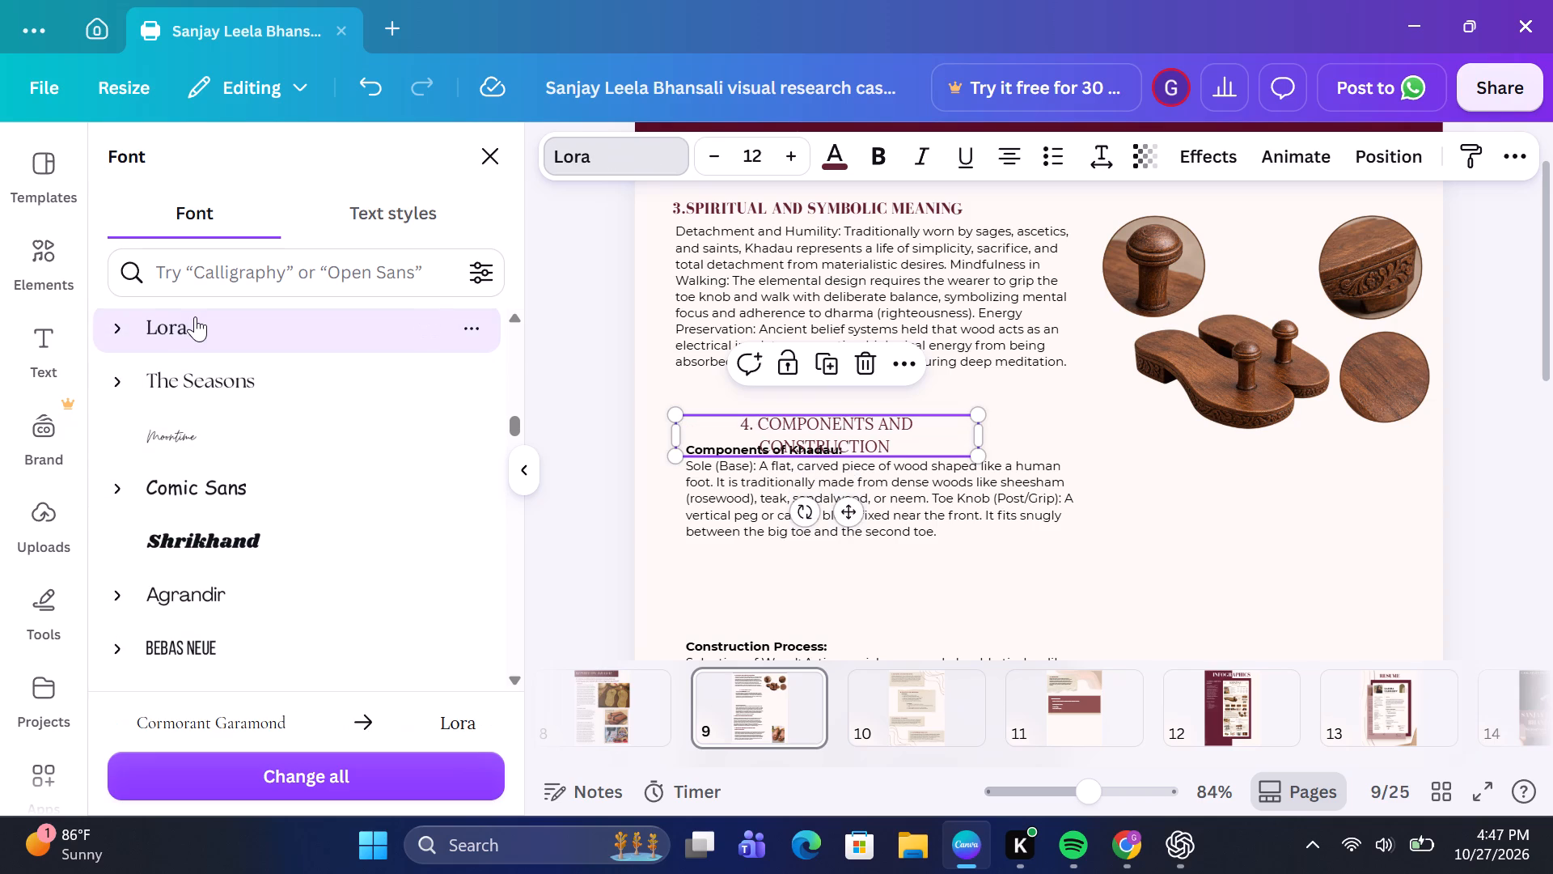
Make the section 4 heading bold and set its font to Times New Roman MT.
click(881, 146)
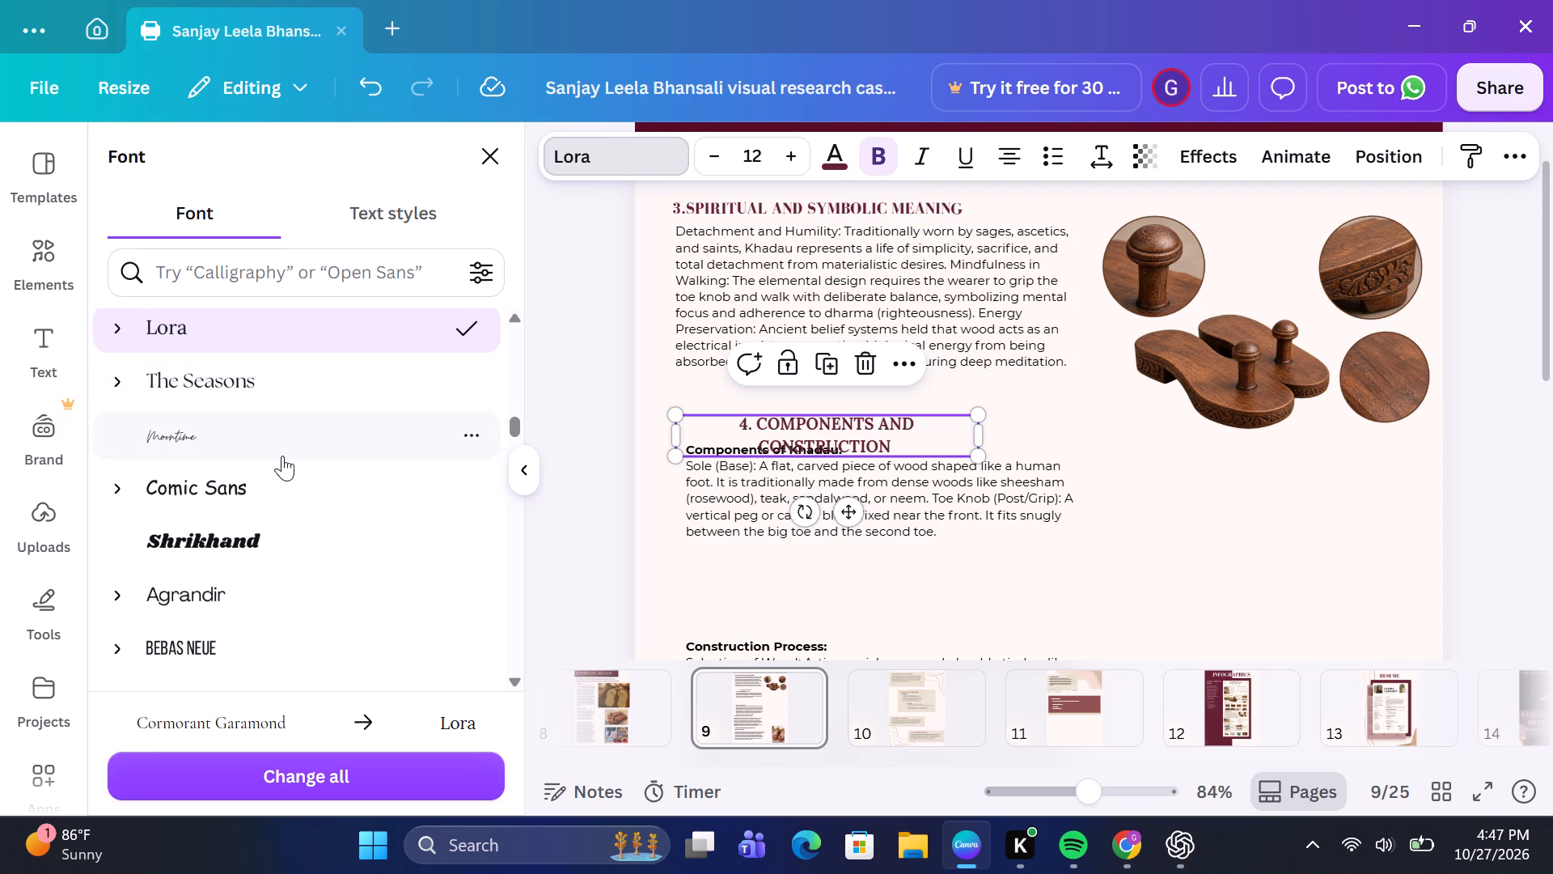
scroll(271, 464, up, 2)
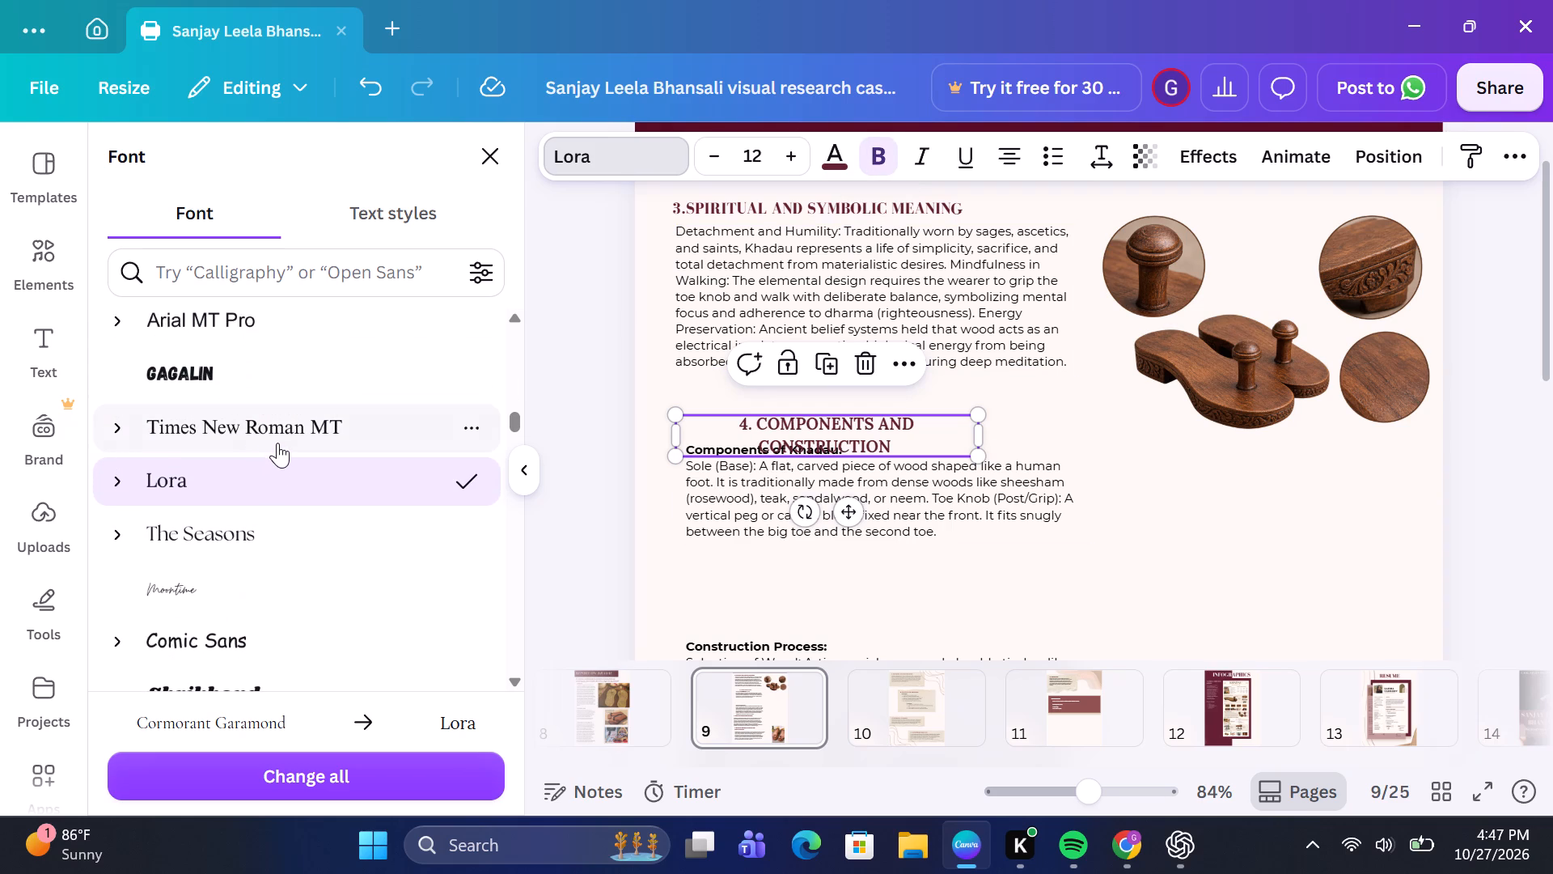
click(278, 442)
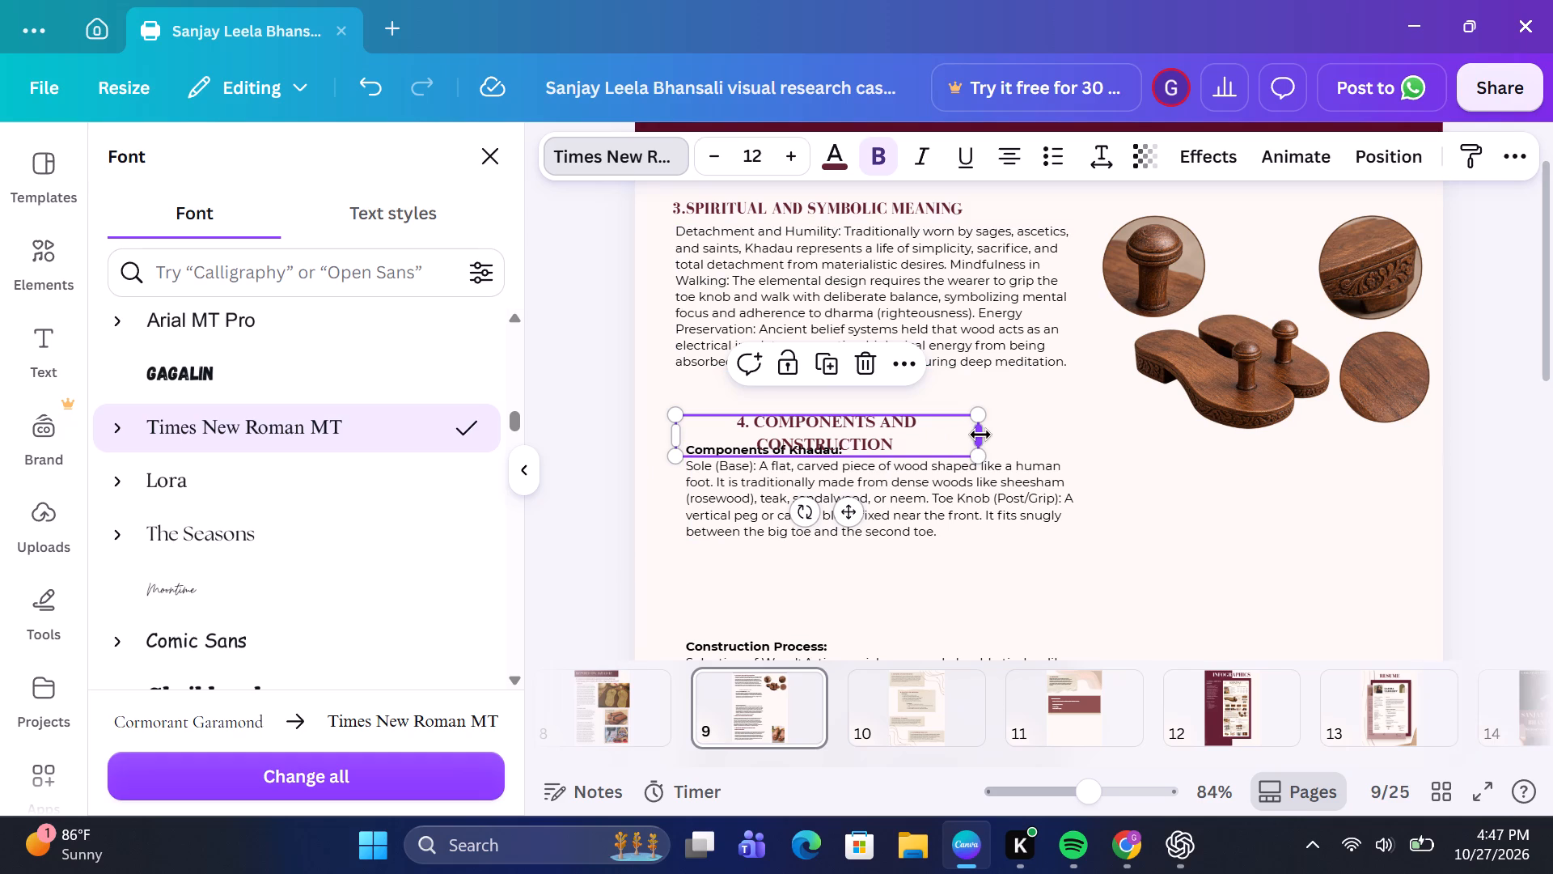
Widen the section 4 heading box to about 8.5 so it fits one line, and set it just above the Components paragraph.
drag(980, 435, 1004, 428)
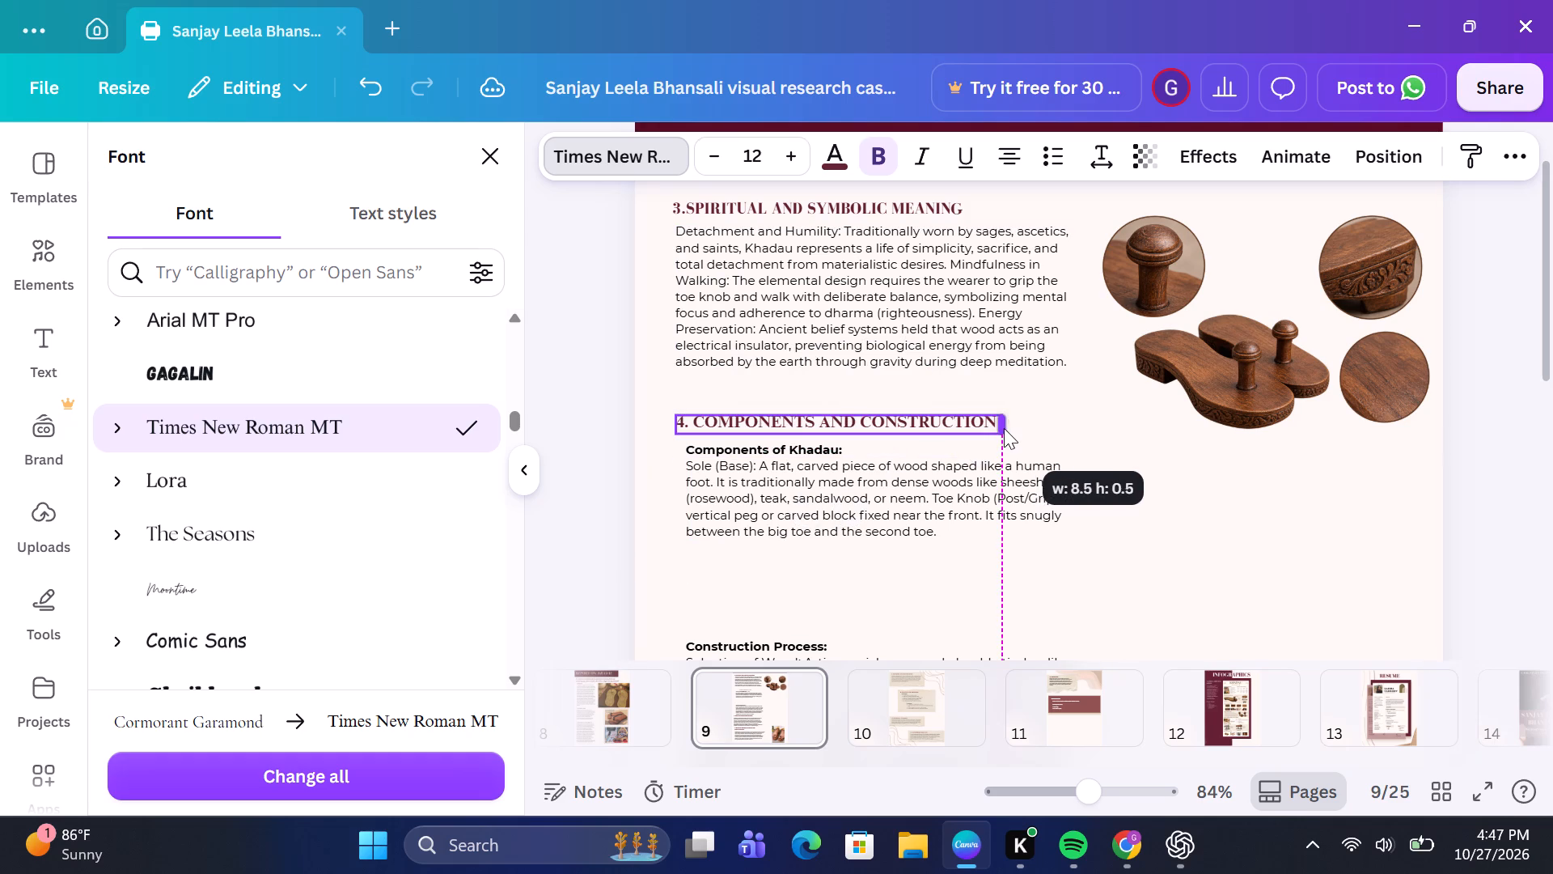
drag(1004, 428, 1001, 427)
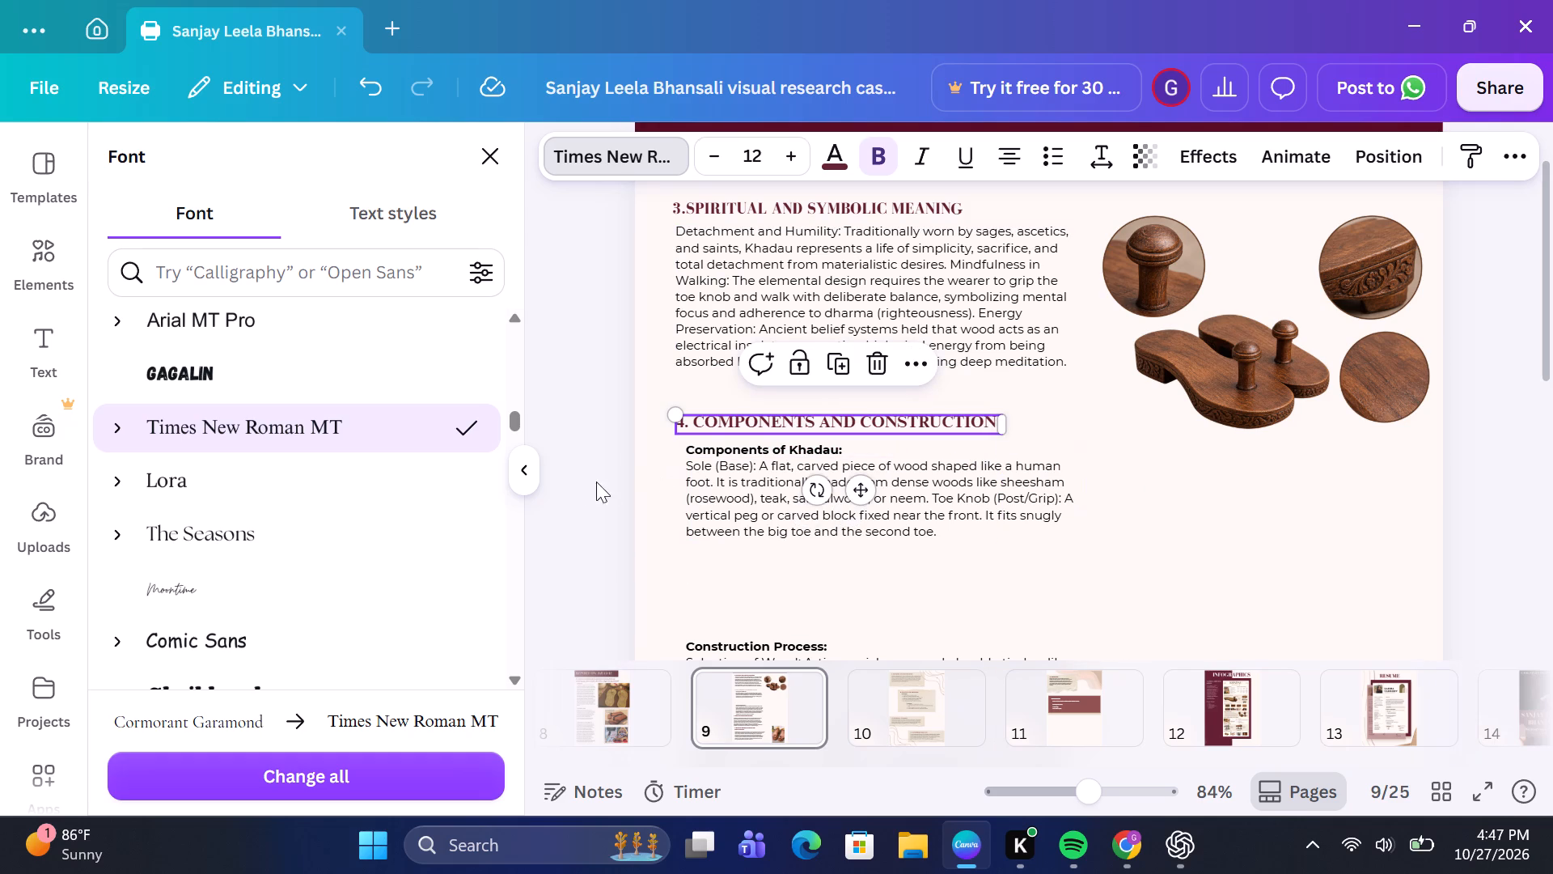
click(579, 484)
click(606, 473)
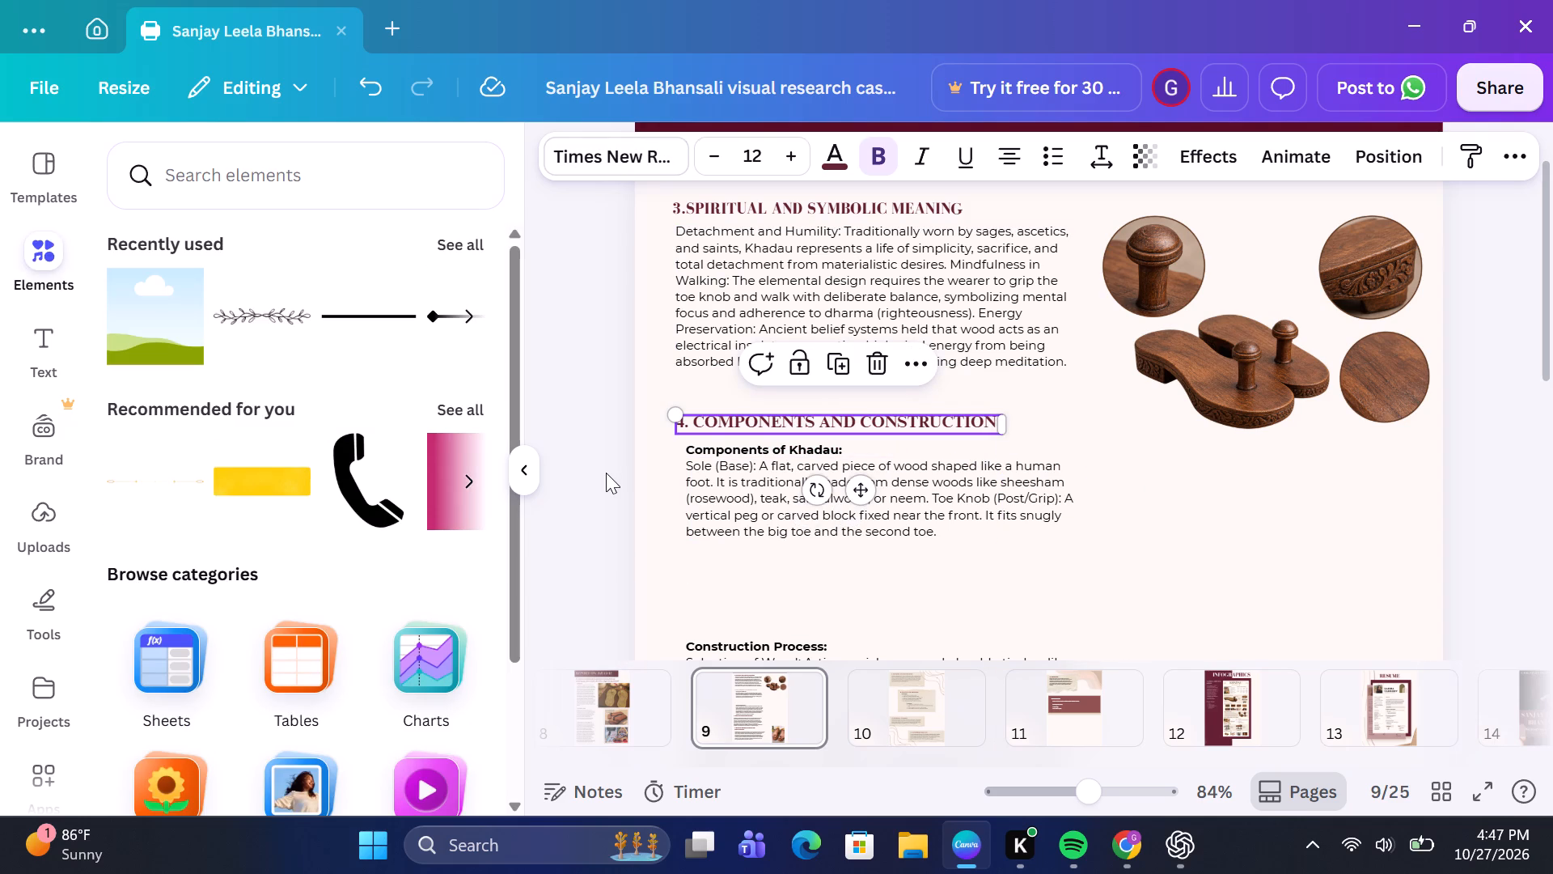
click(794, 419)
drag(794, 419, 807, 422)
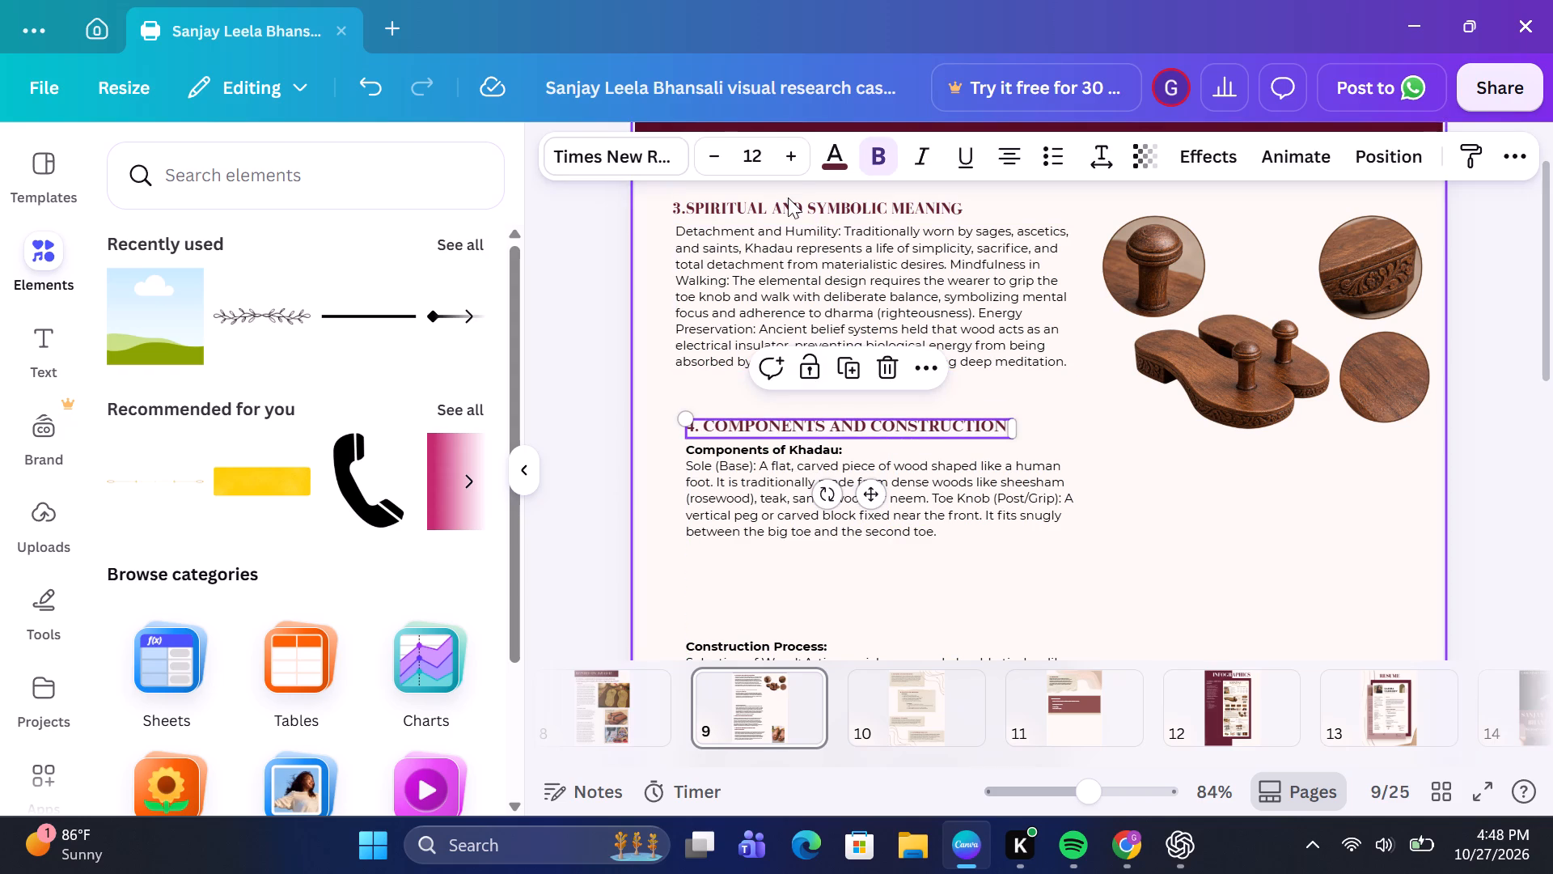
Set the section 3 heading's font to Times New Roman MT and widen its box to about 8.7 so it fits one line.
click(782, 200)
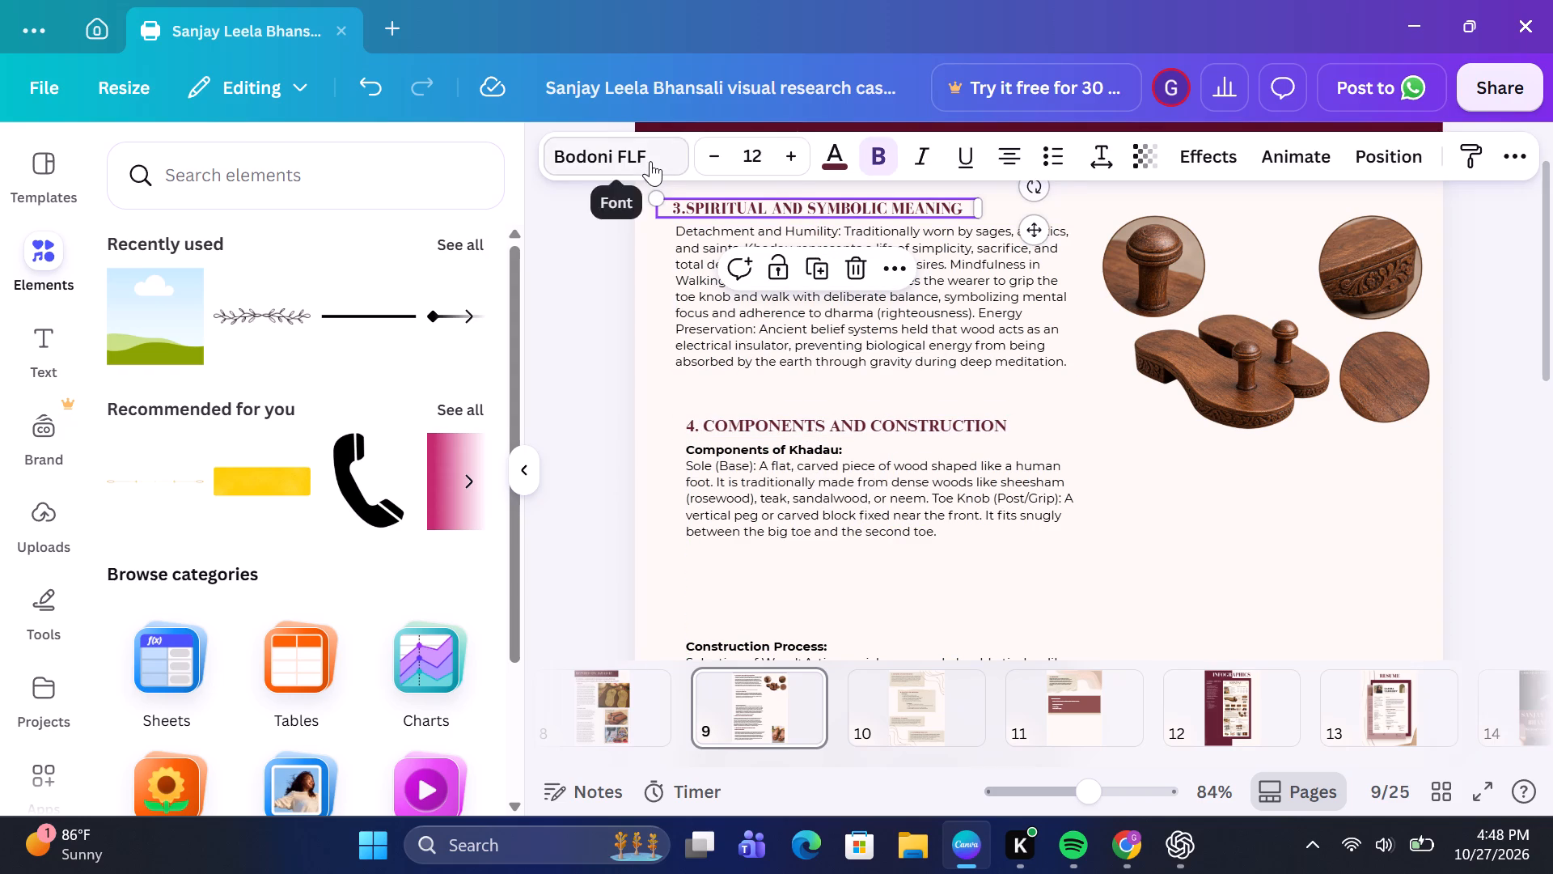
click(650, 161)
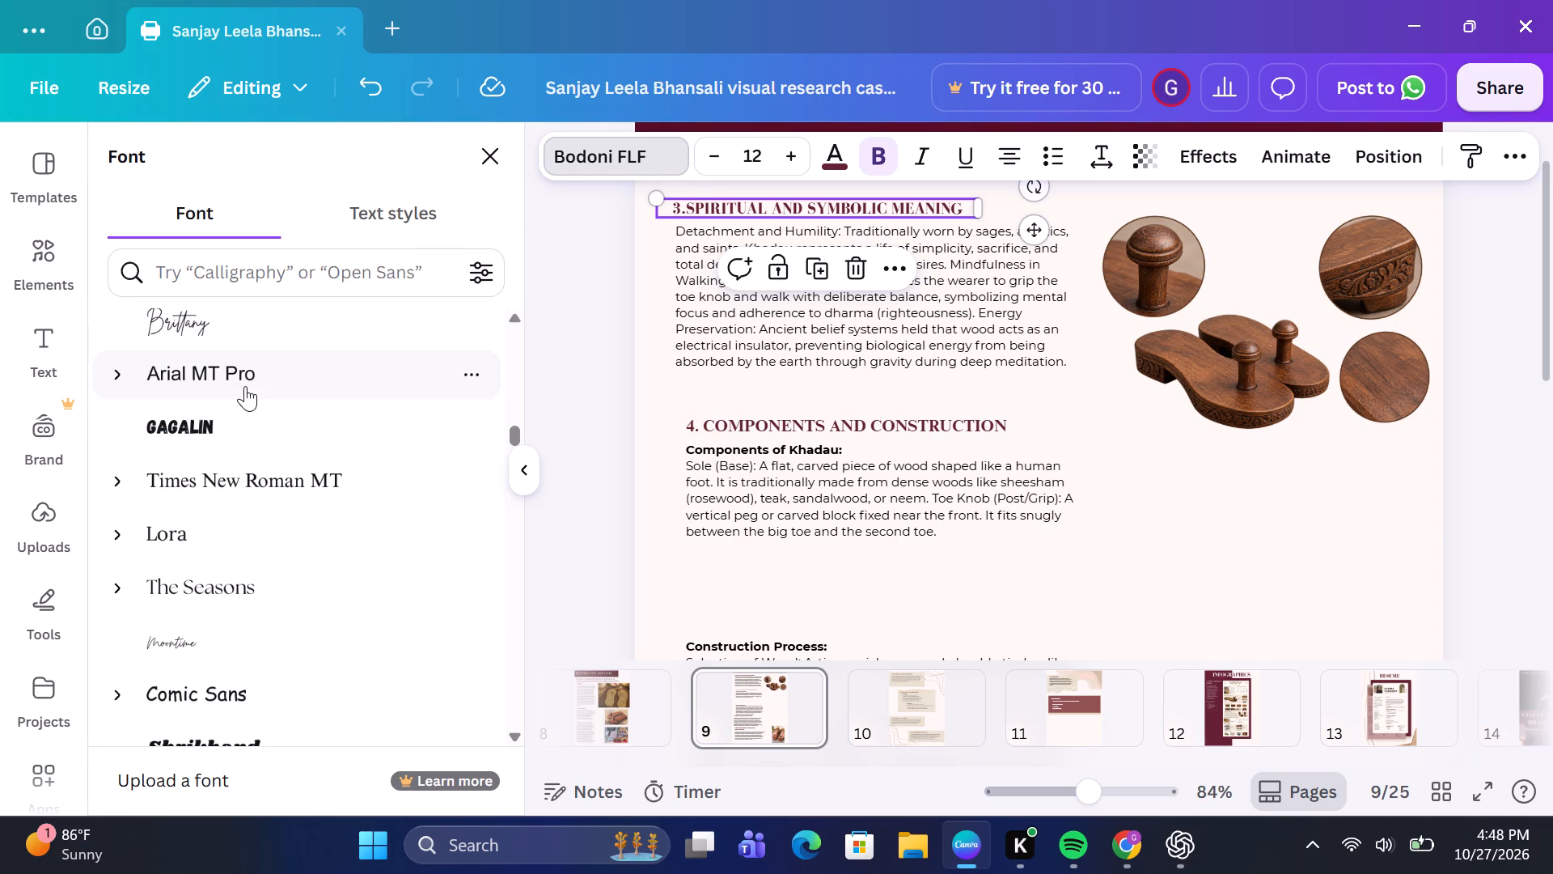
click(235, 490)
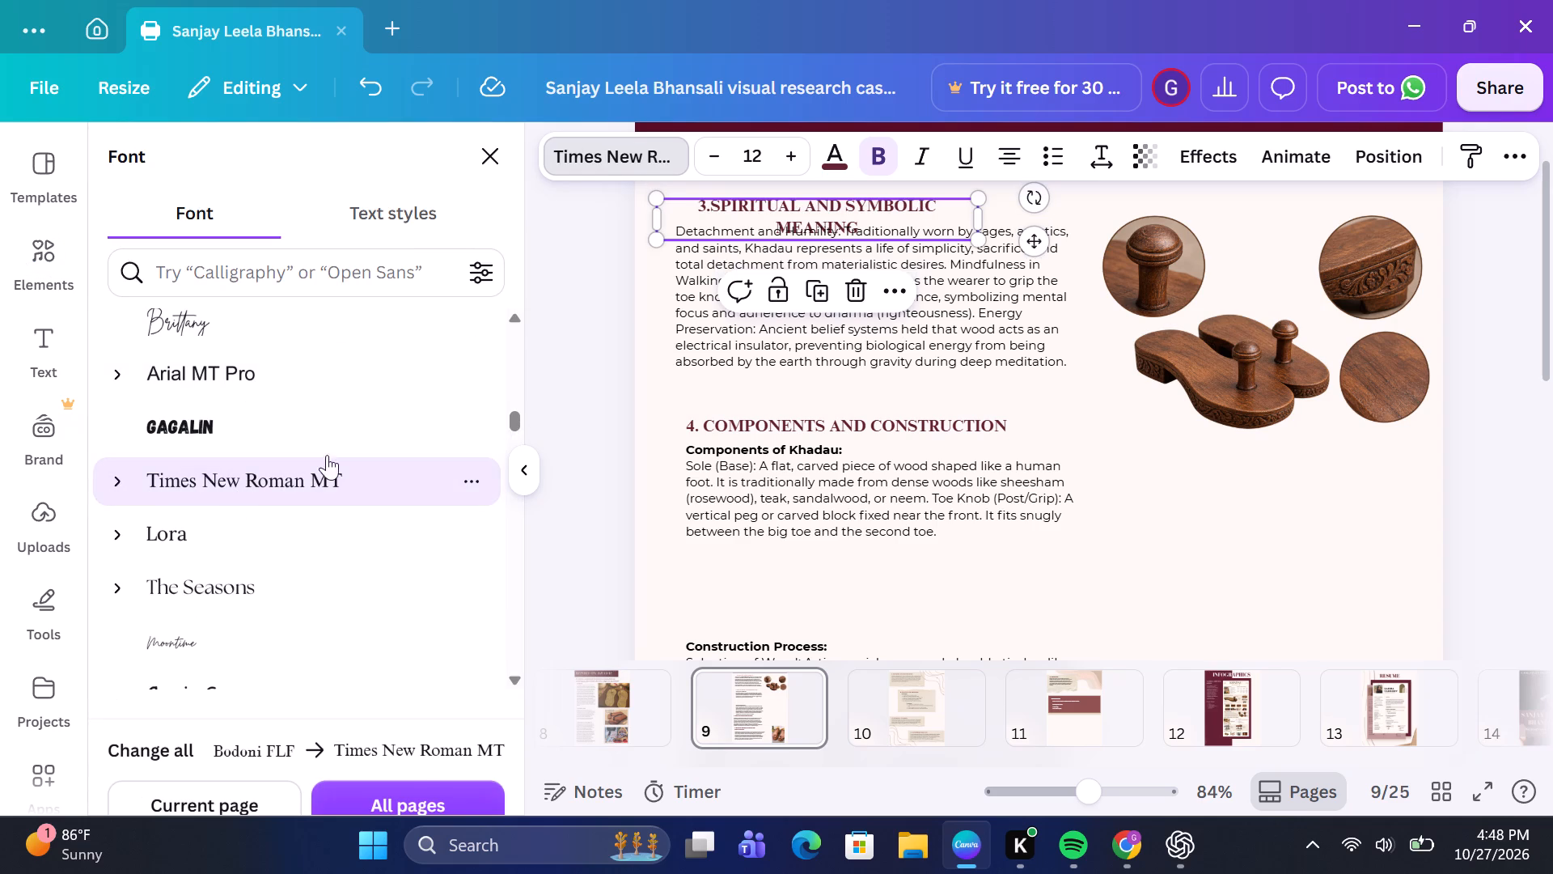
drag(983, 222, 996, 210)
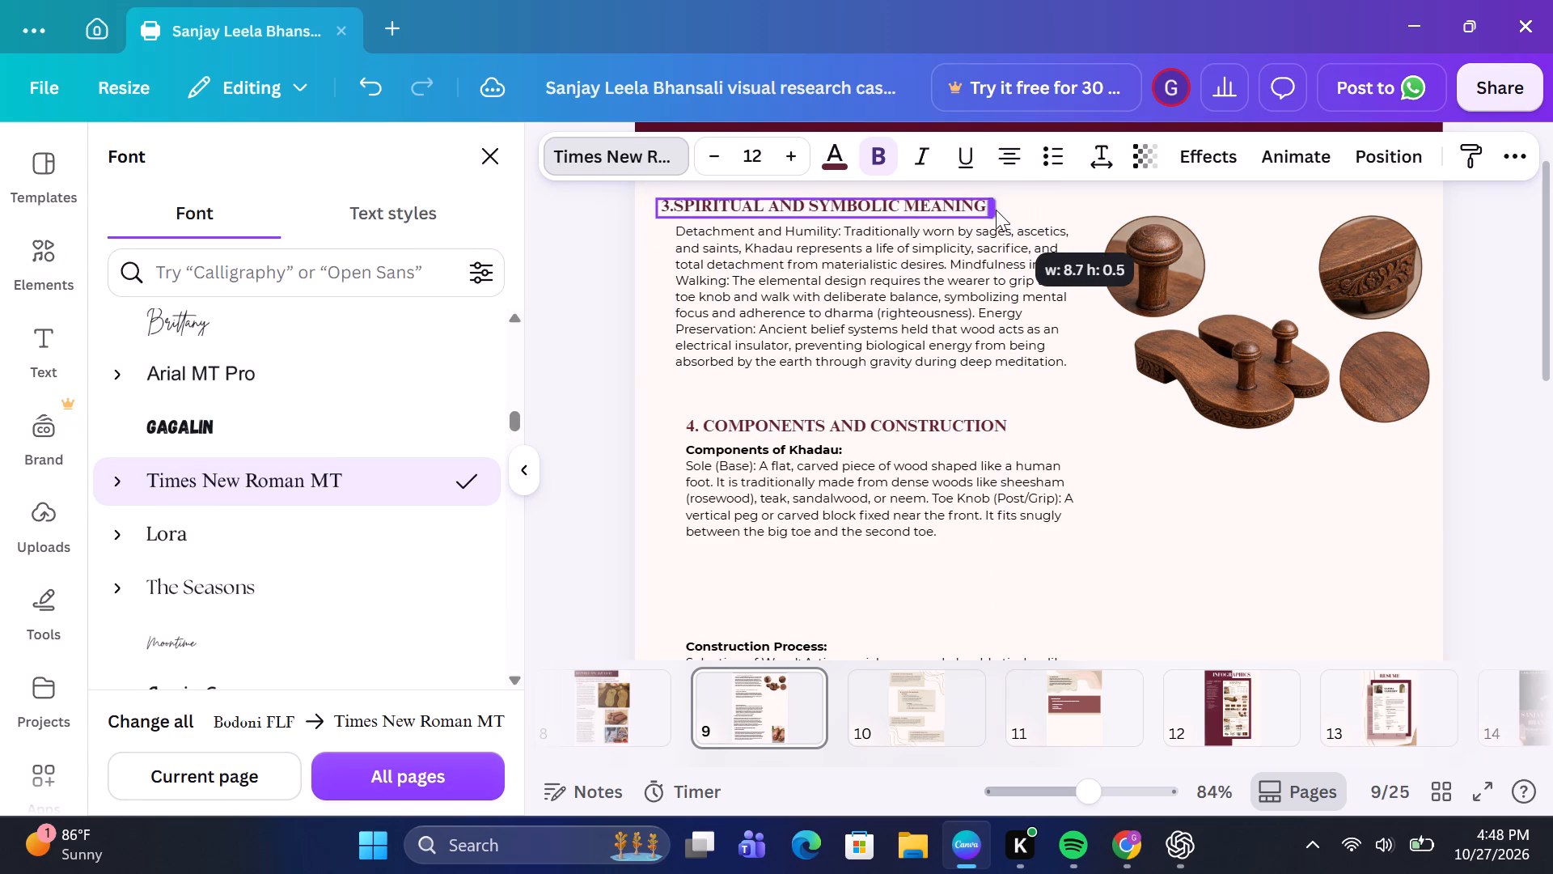
drag(996, 210, 997, 210)
click(591, 264)
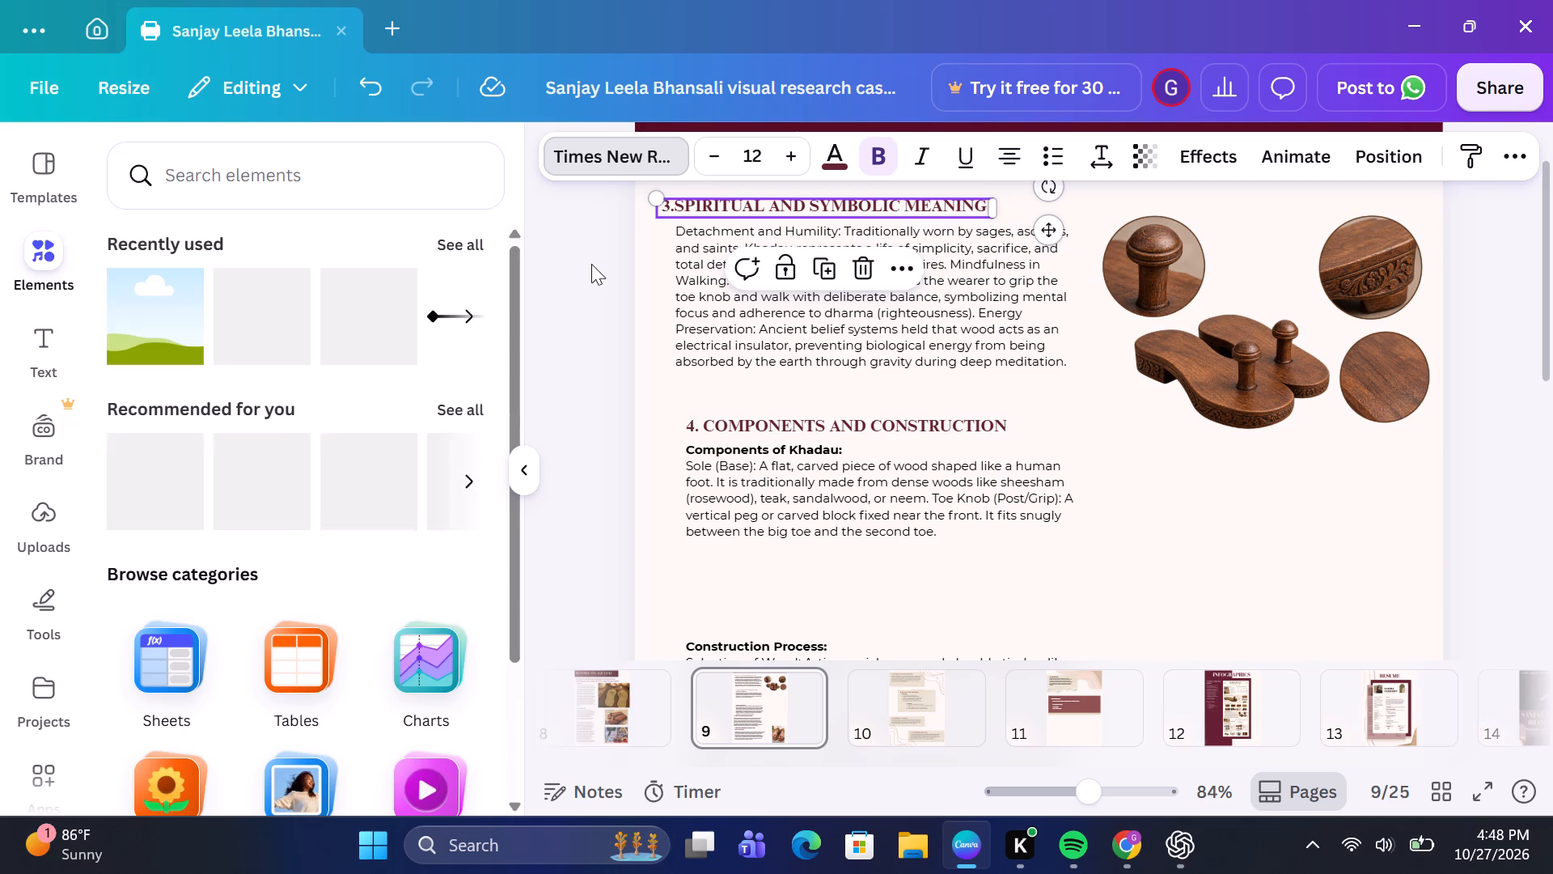
click(611, 276)
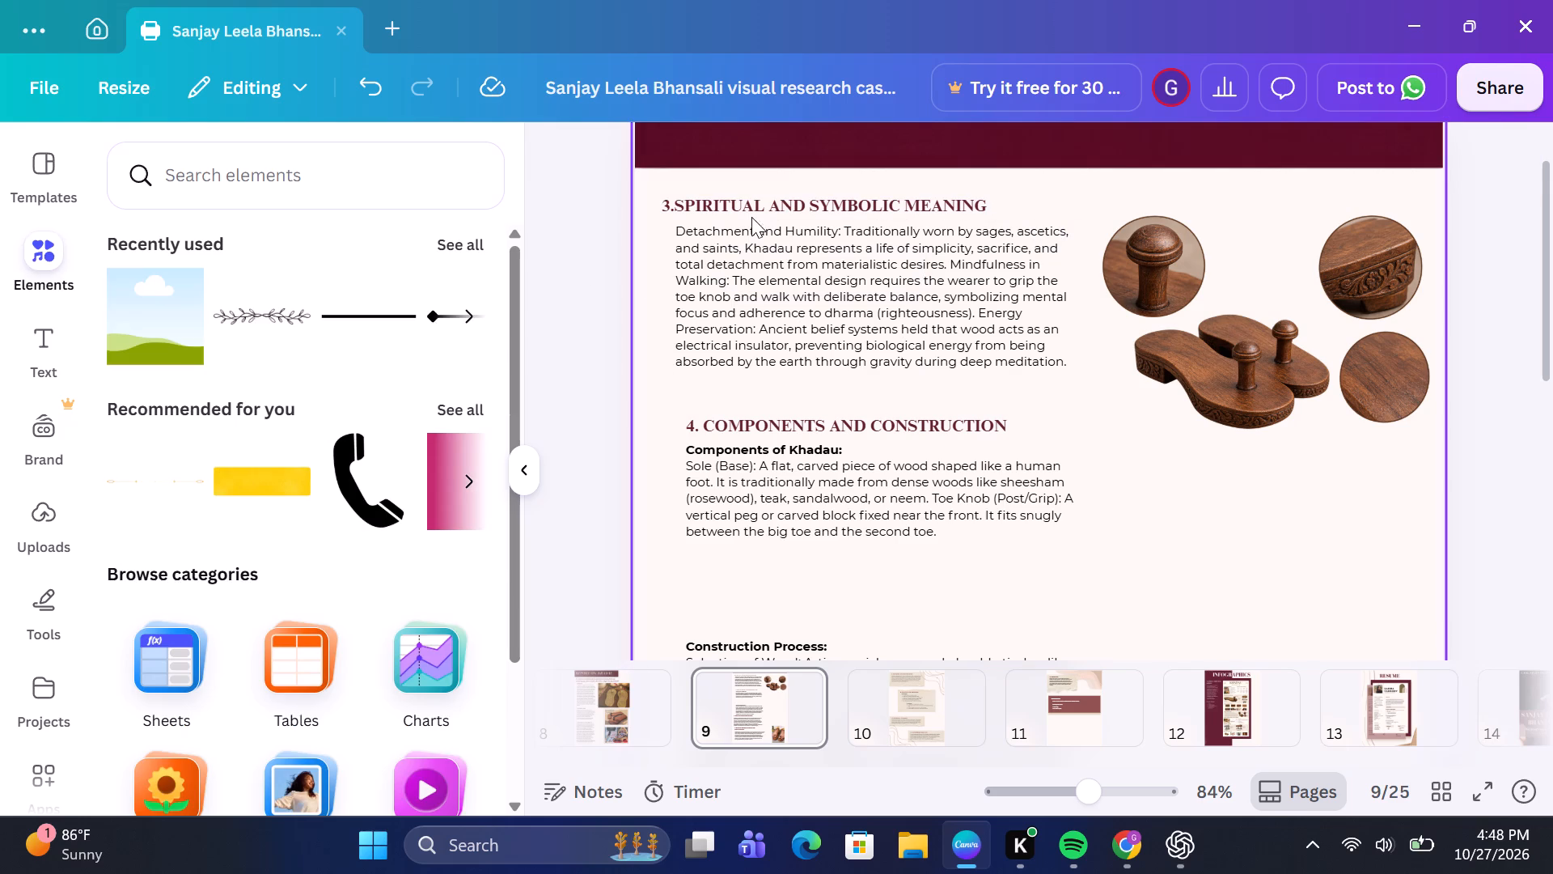
Move the section 3 heading so its left edge lines up with the paragraph below it.
click(768, 203)
drag(768, 203, 784, 203)
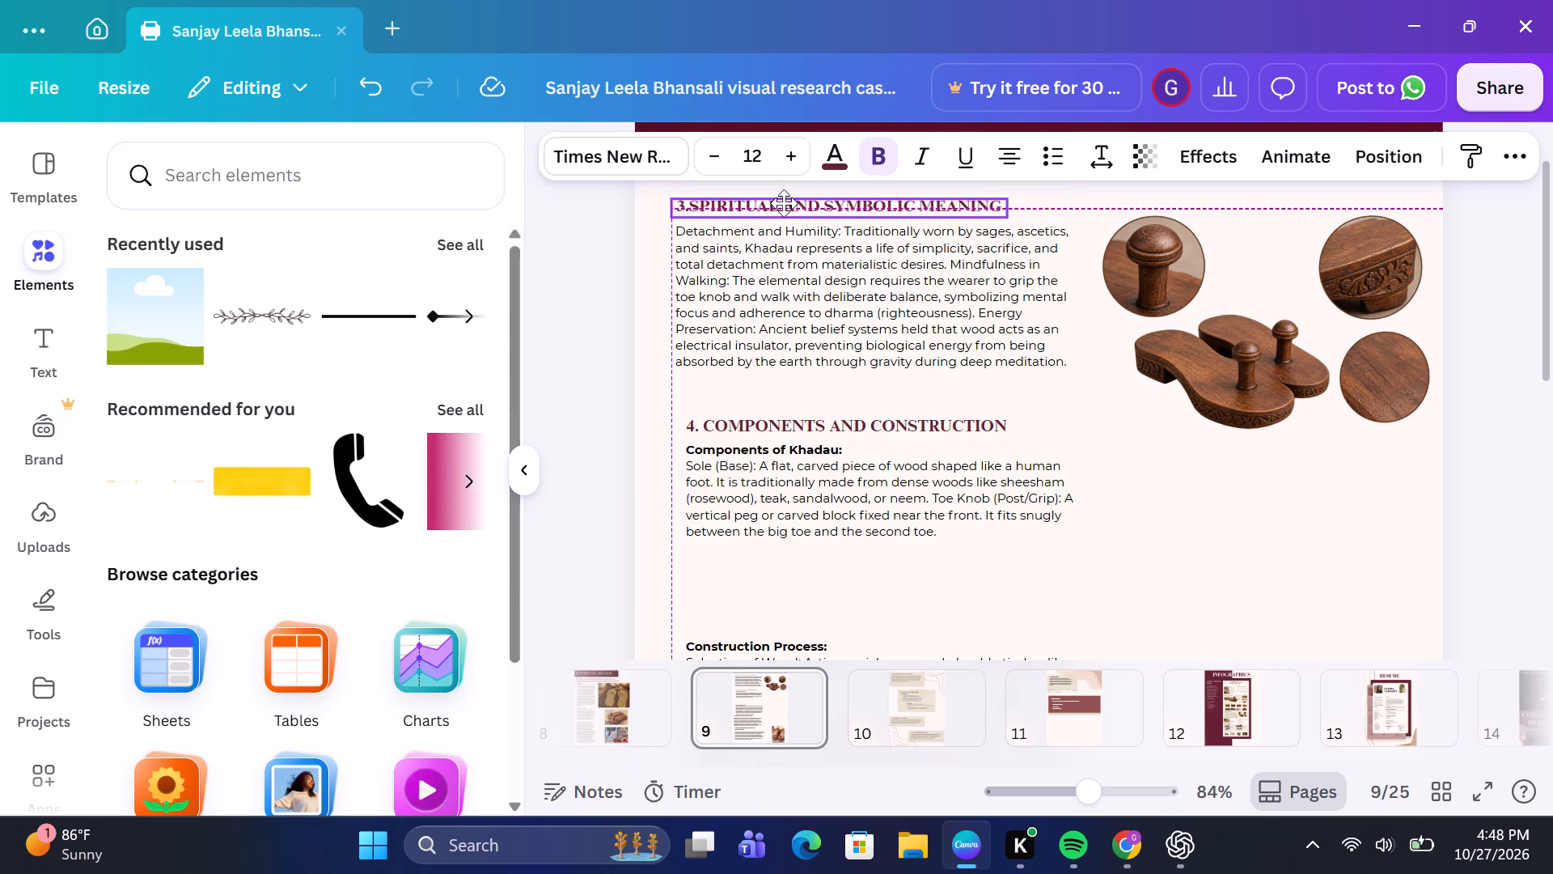
drag(784, 203, 791, 202)
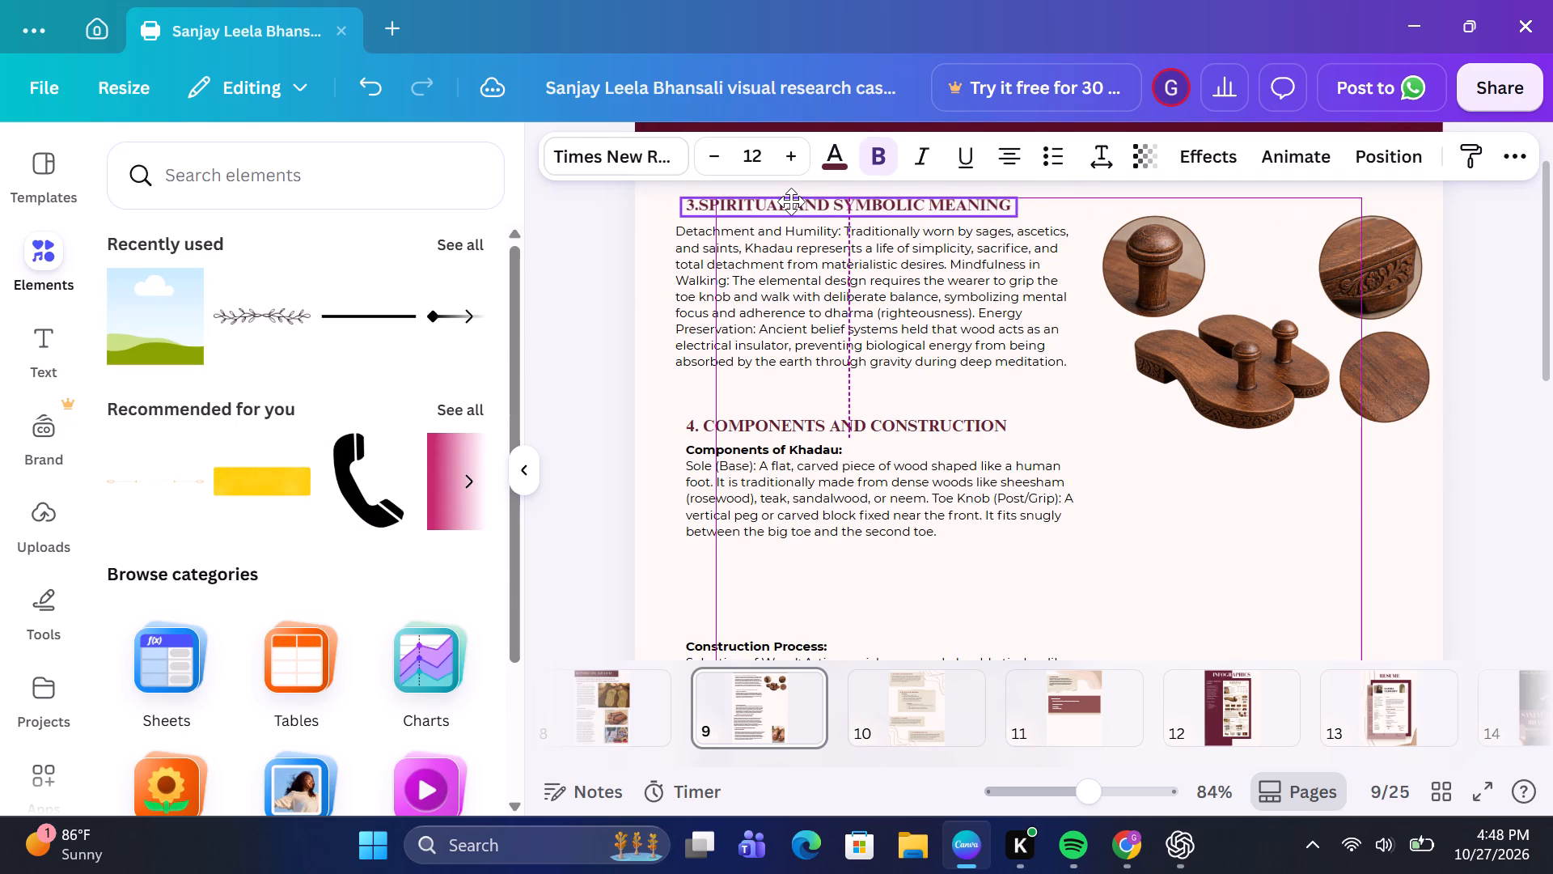
drag(791, 202, 790, 202)
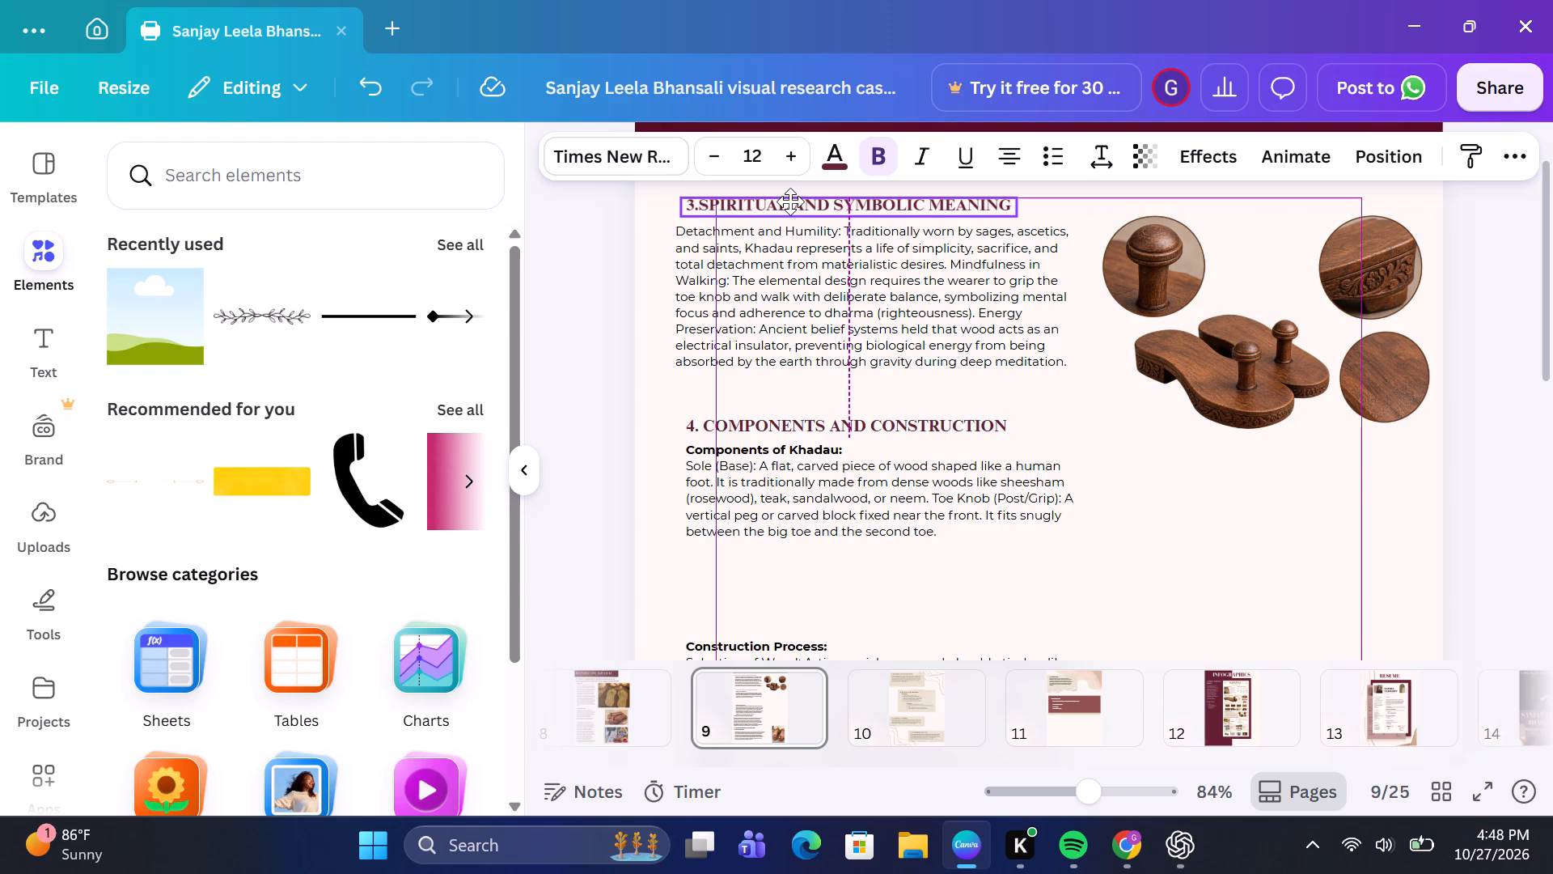
drag(790, 202, 784, 202)
click(784, 202)
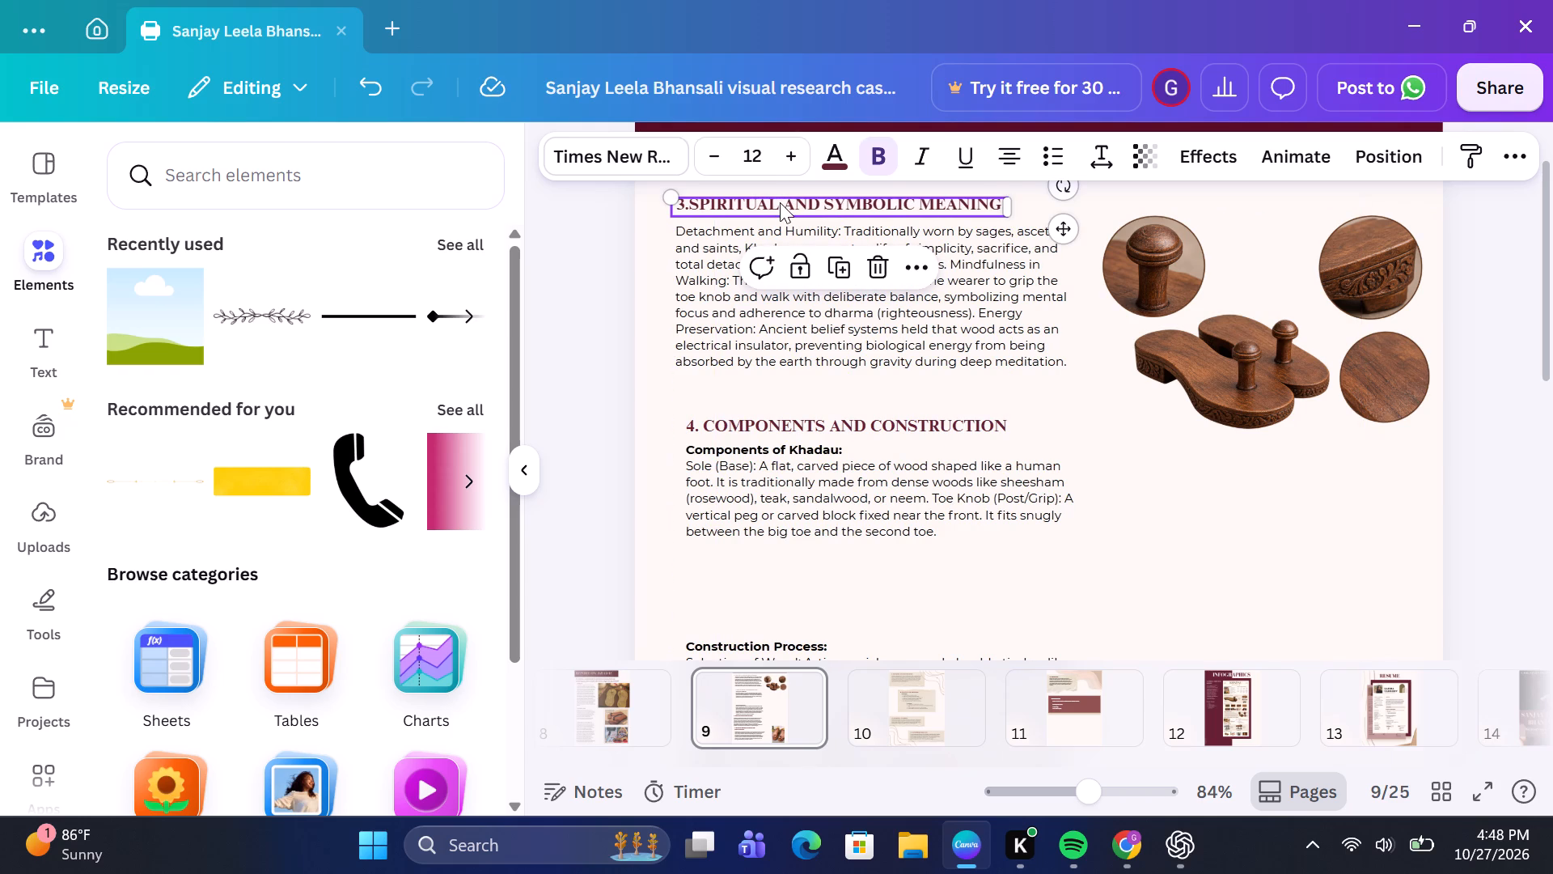
Move the section 4 heading to line up with the left edge of section 3, just above the Components paragraph.
click(785, 424)
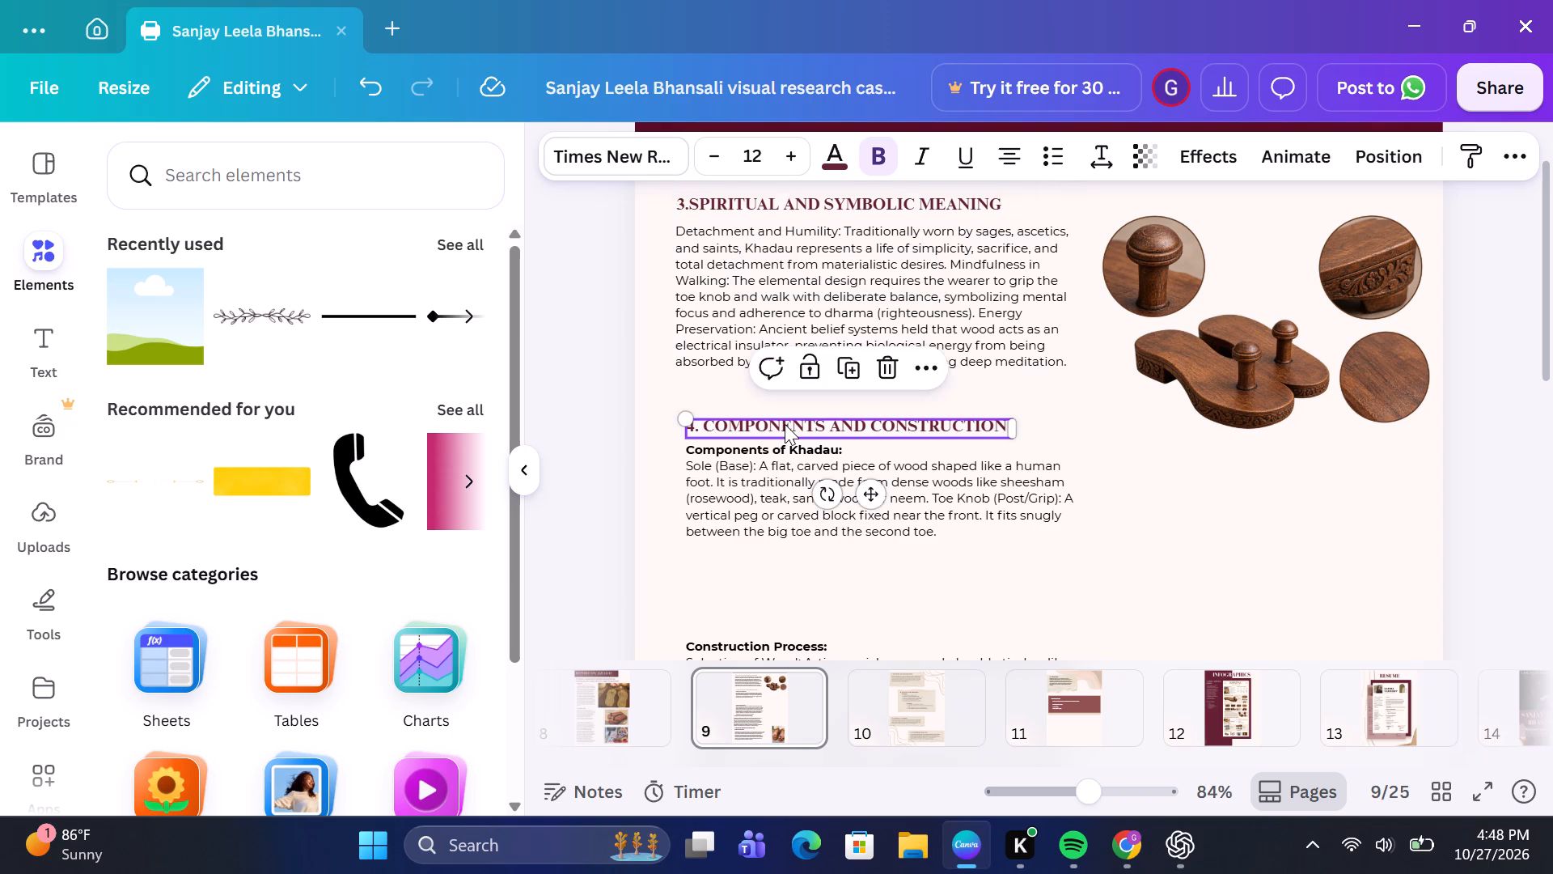
drag(785, 424, 774, 426)
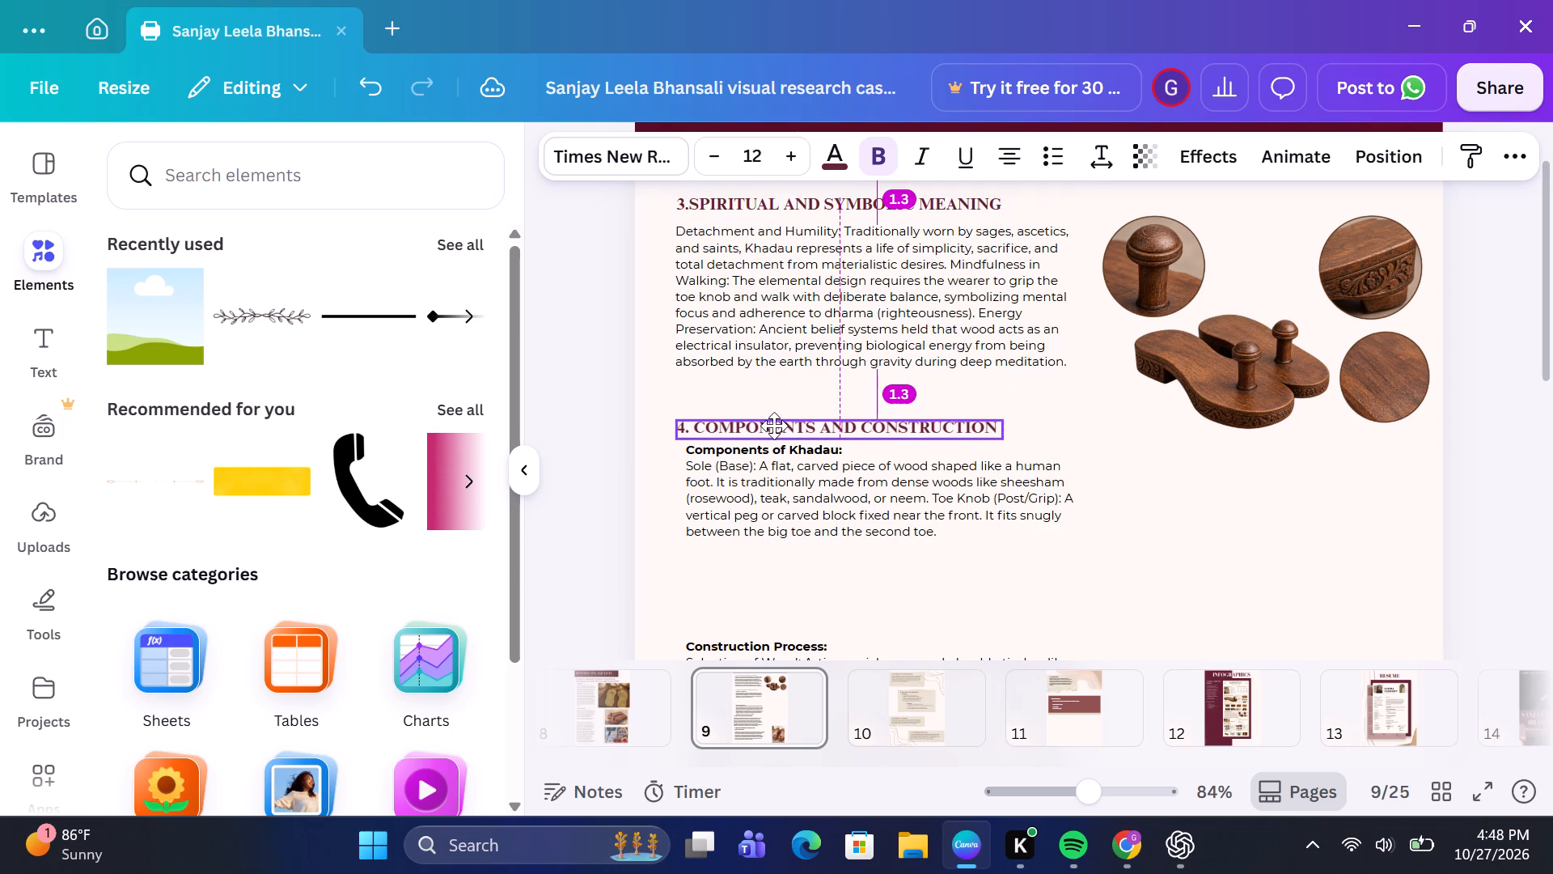
drag(774, 426, 776, 419)
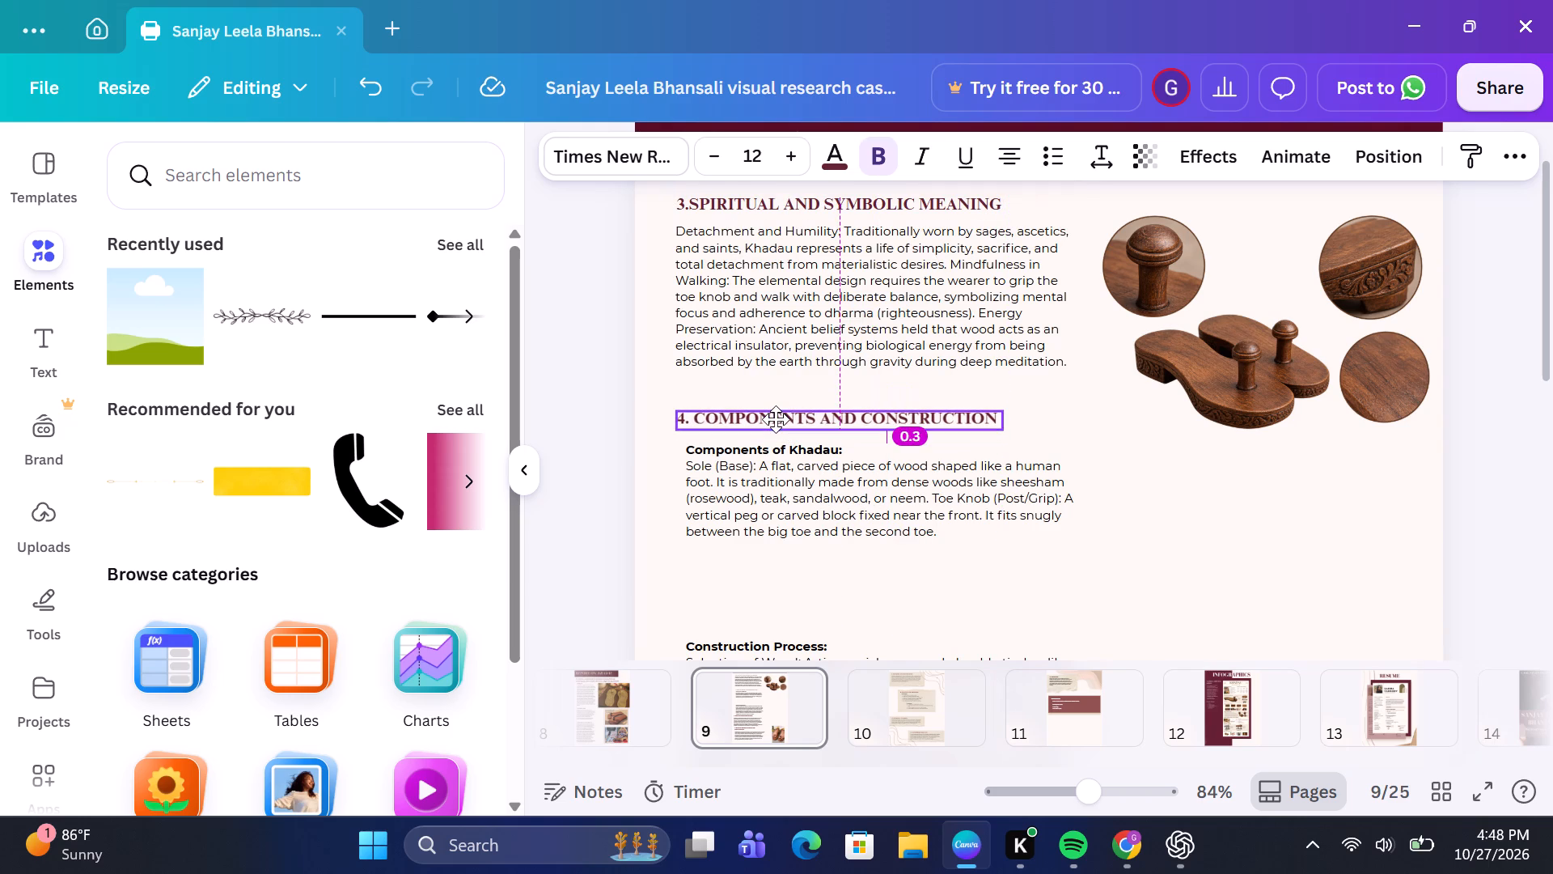
drag(776, 419, 776, 421)
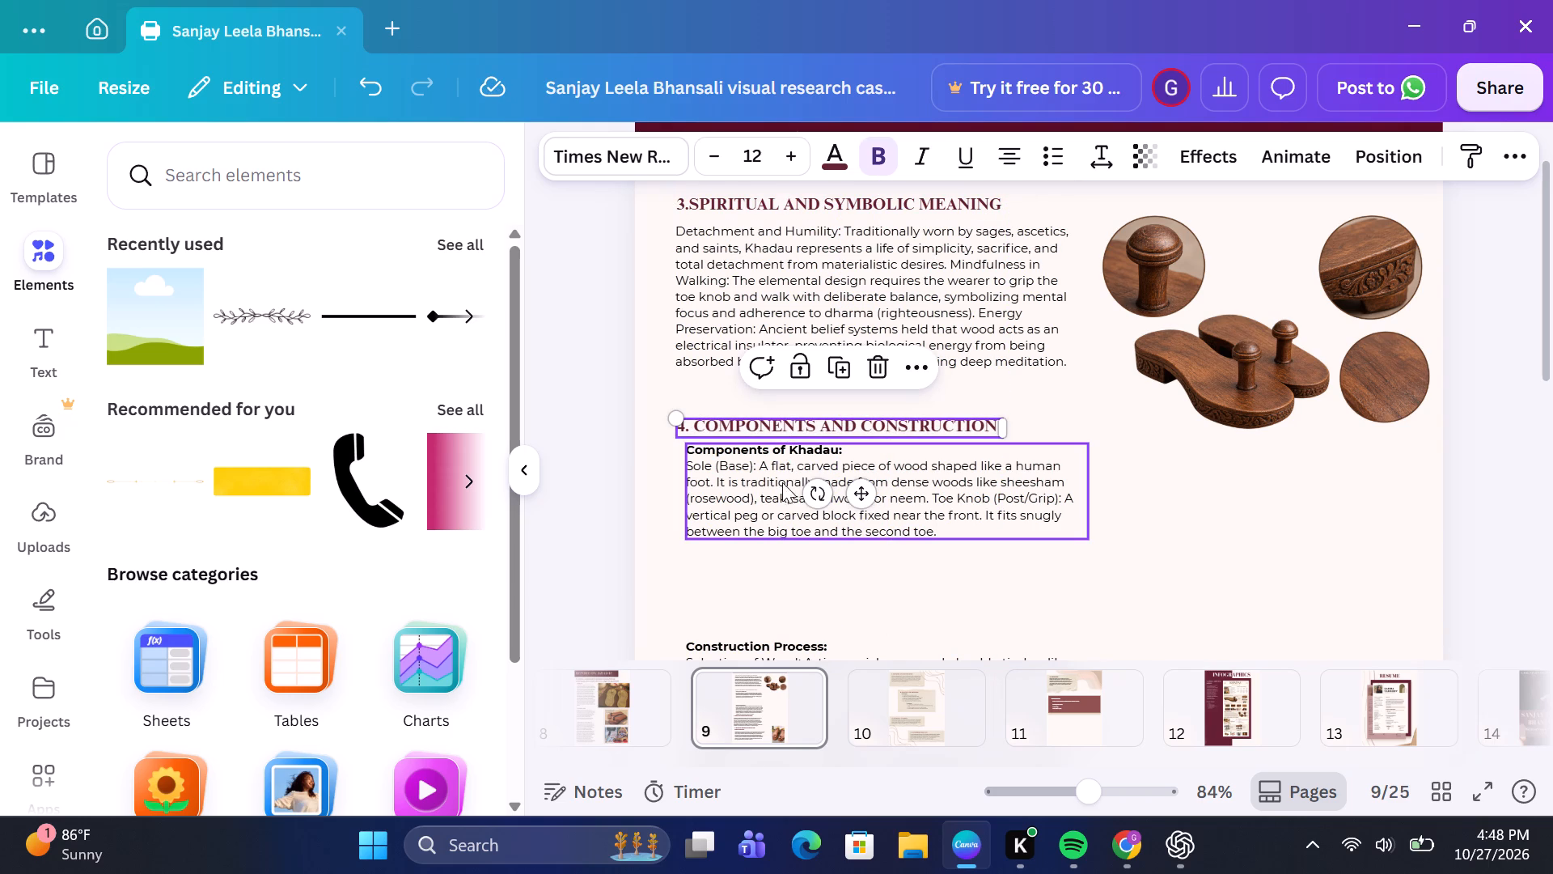
Align the Components of Khadau paragraph with the left edge of the section 4 heading, leaving a small gap of about 0.2.
click(778, 494)
drag(778, 494, 766, 499)
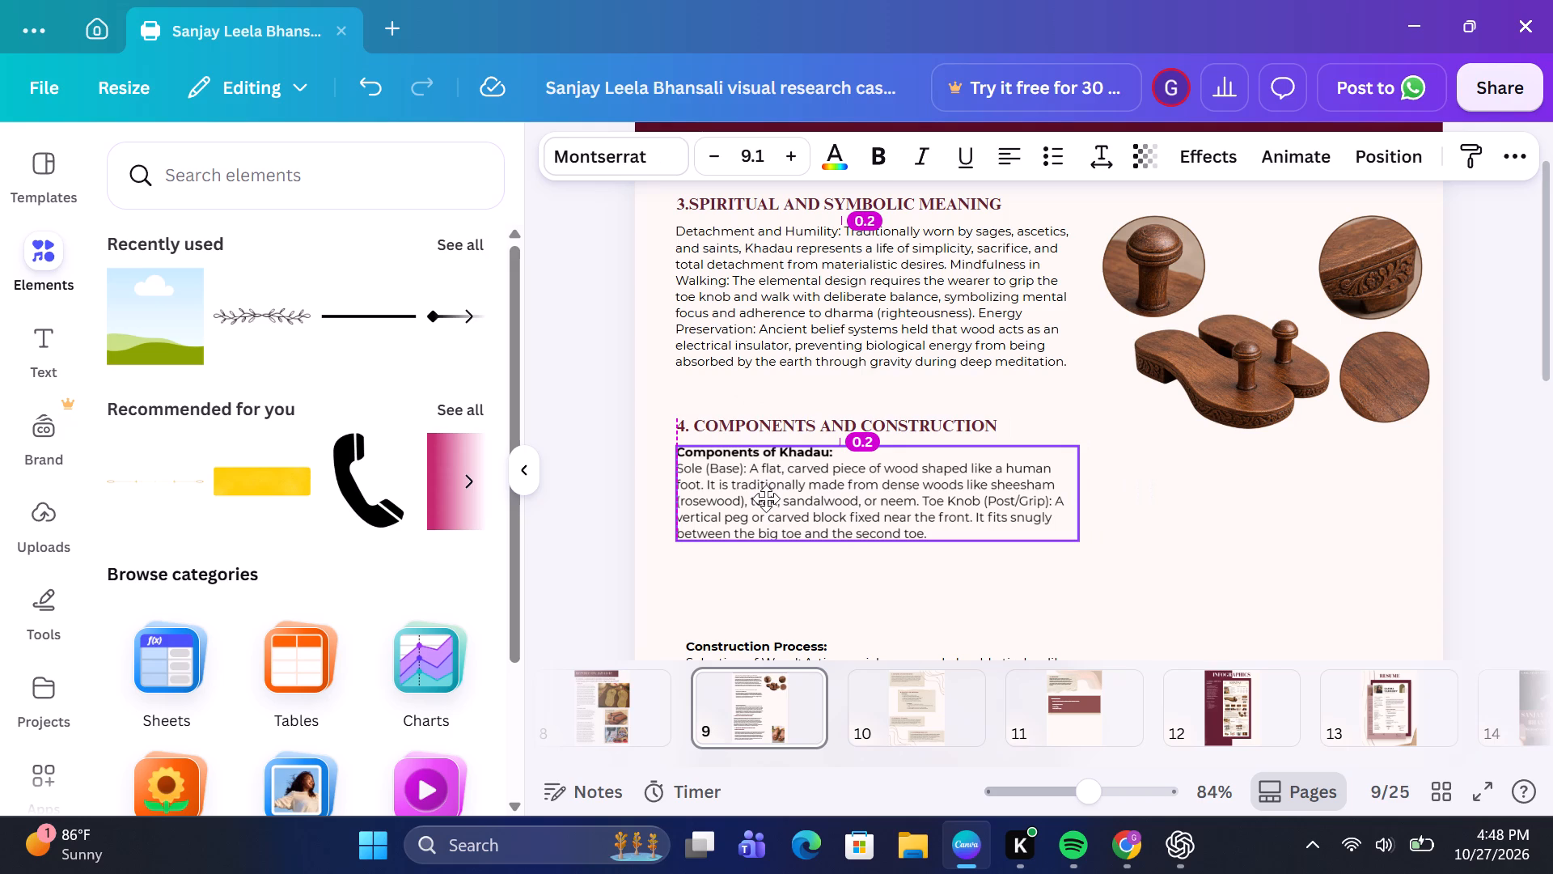
drag(766, 499, 767, 499)
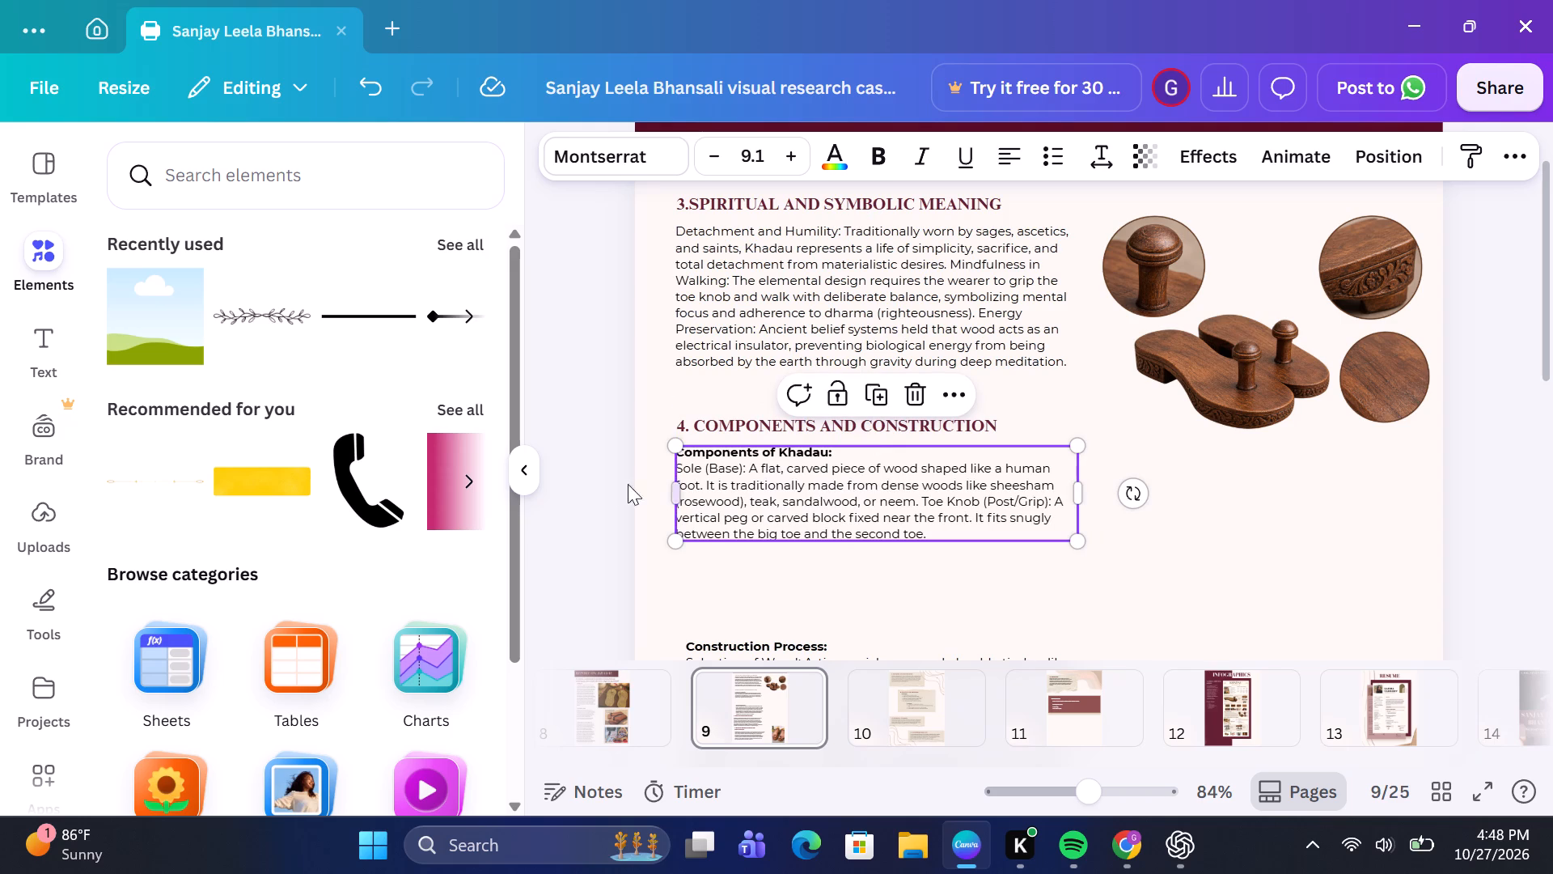
click(604, 483)
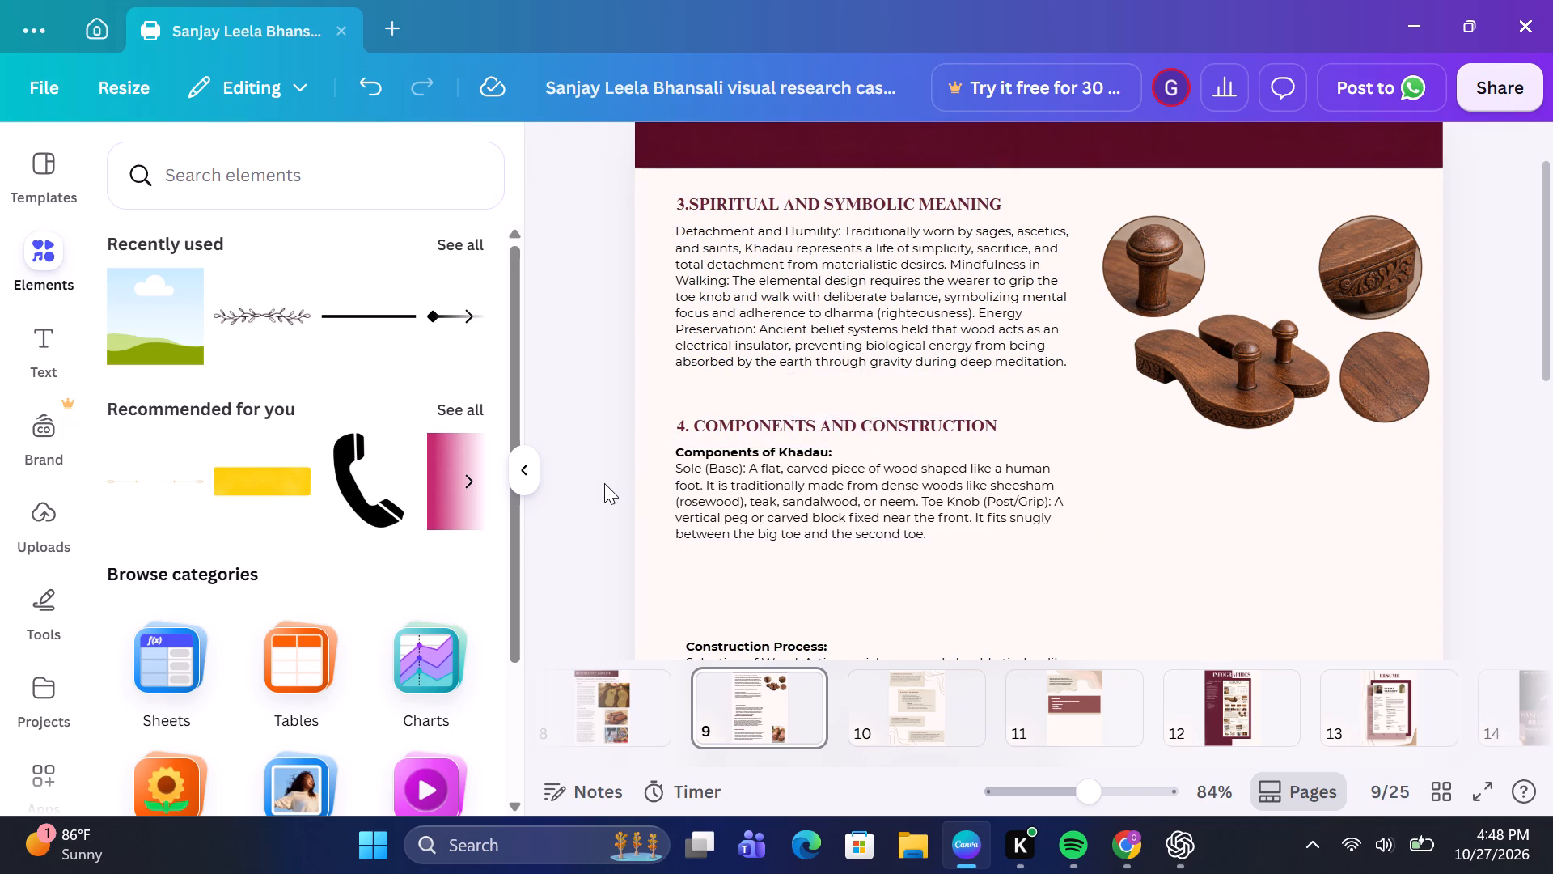
click(844, 211)
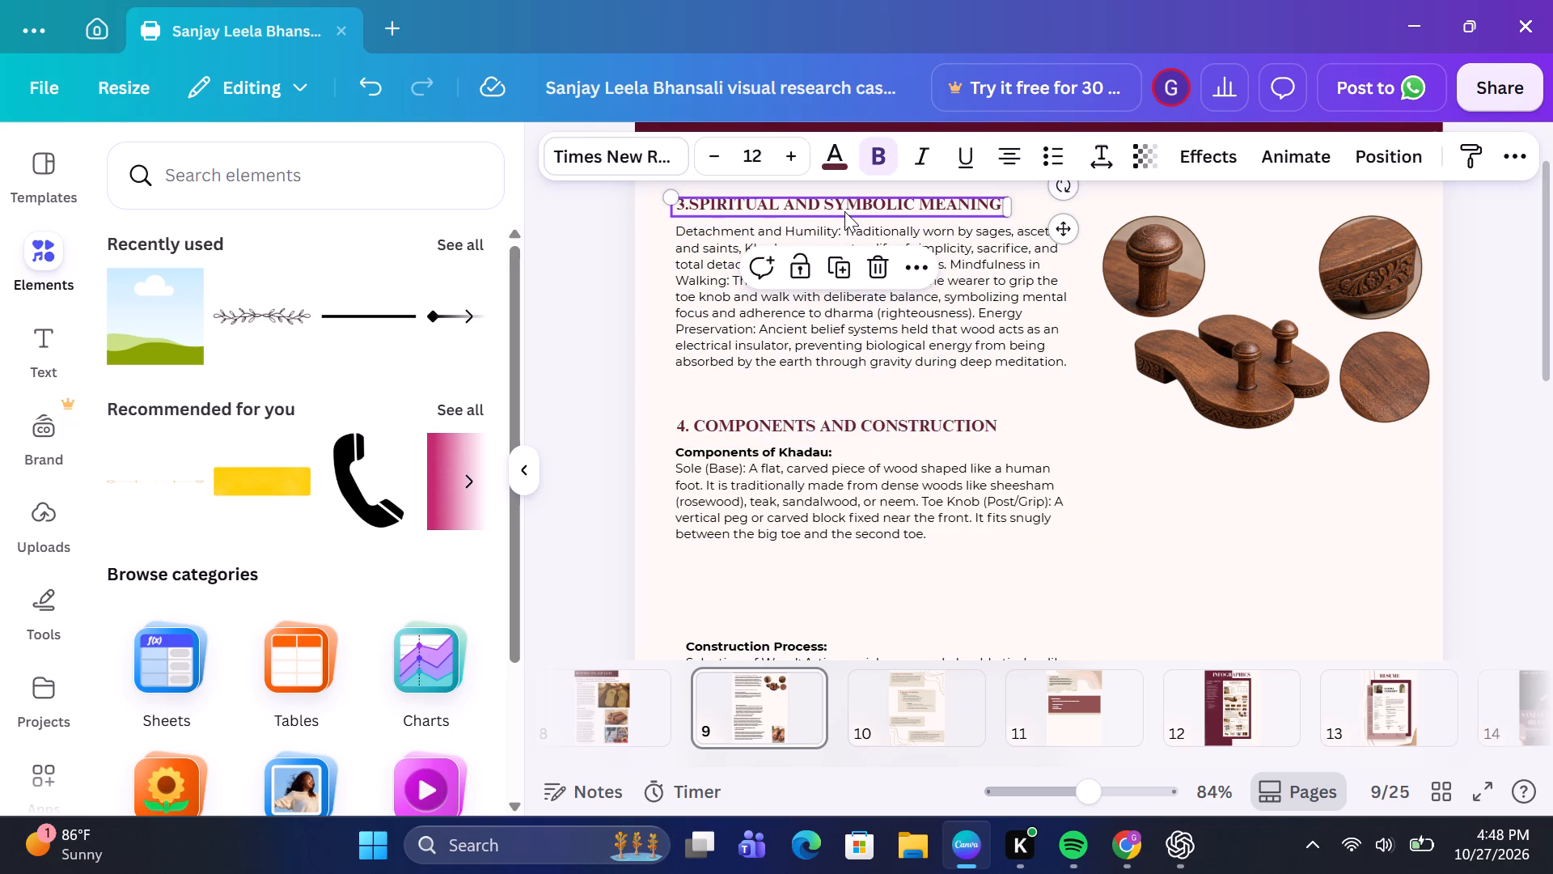
click(616, 279)
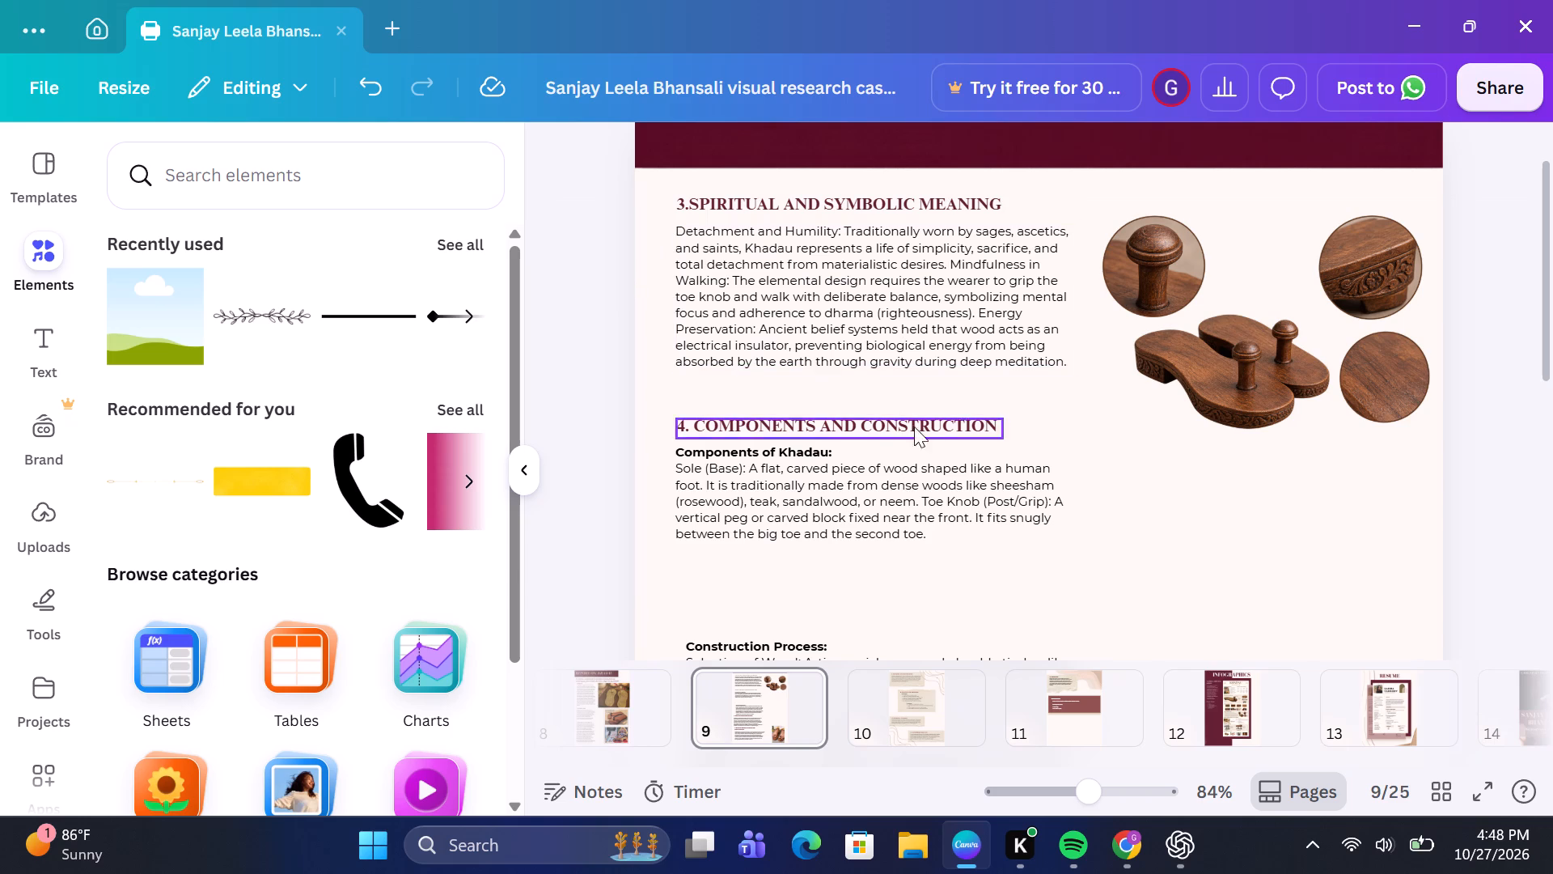
Move the Construction Process paragraph up directly beneath the Components of Khadau paragraph, aligned to the same left edge.
scroll(851, 566, down, 1)
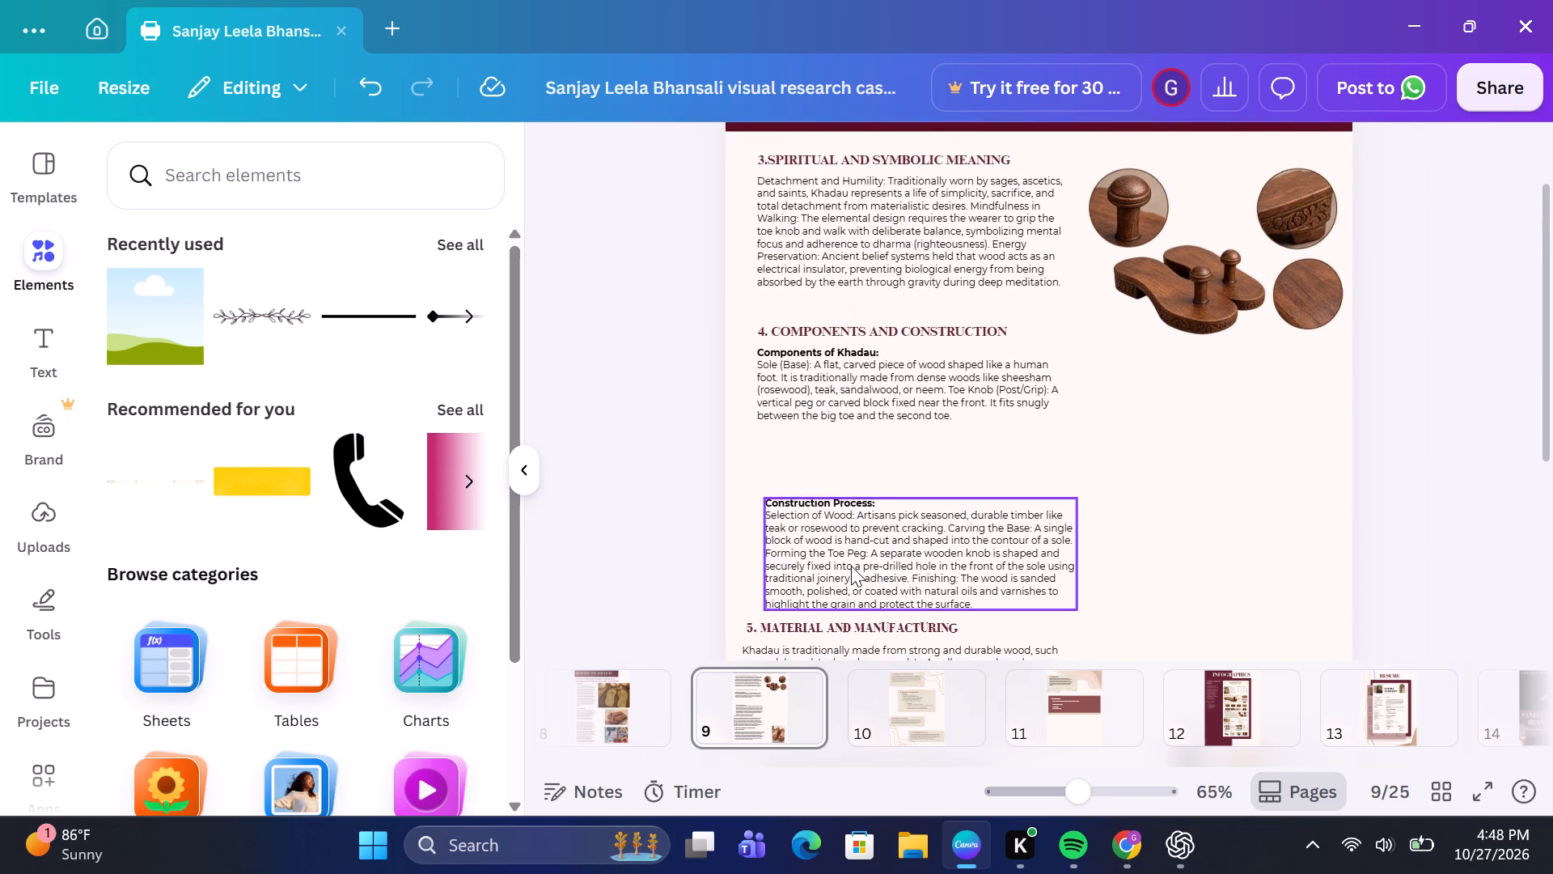
drag(851, 566, 845, 528)
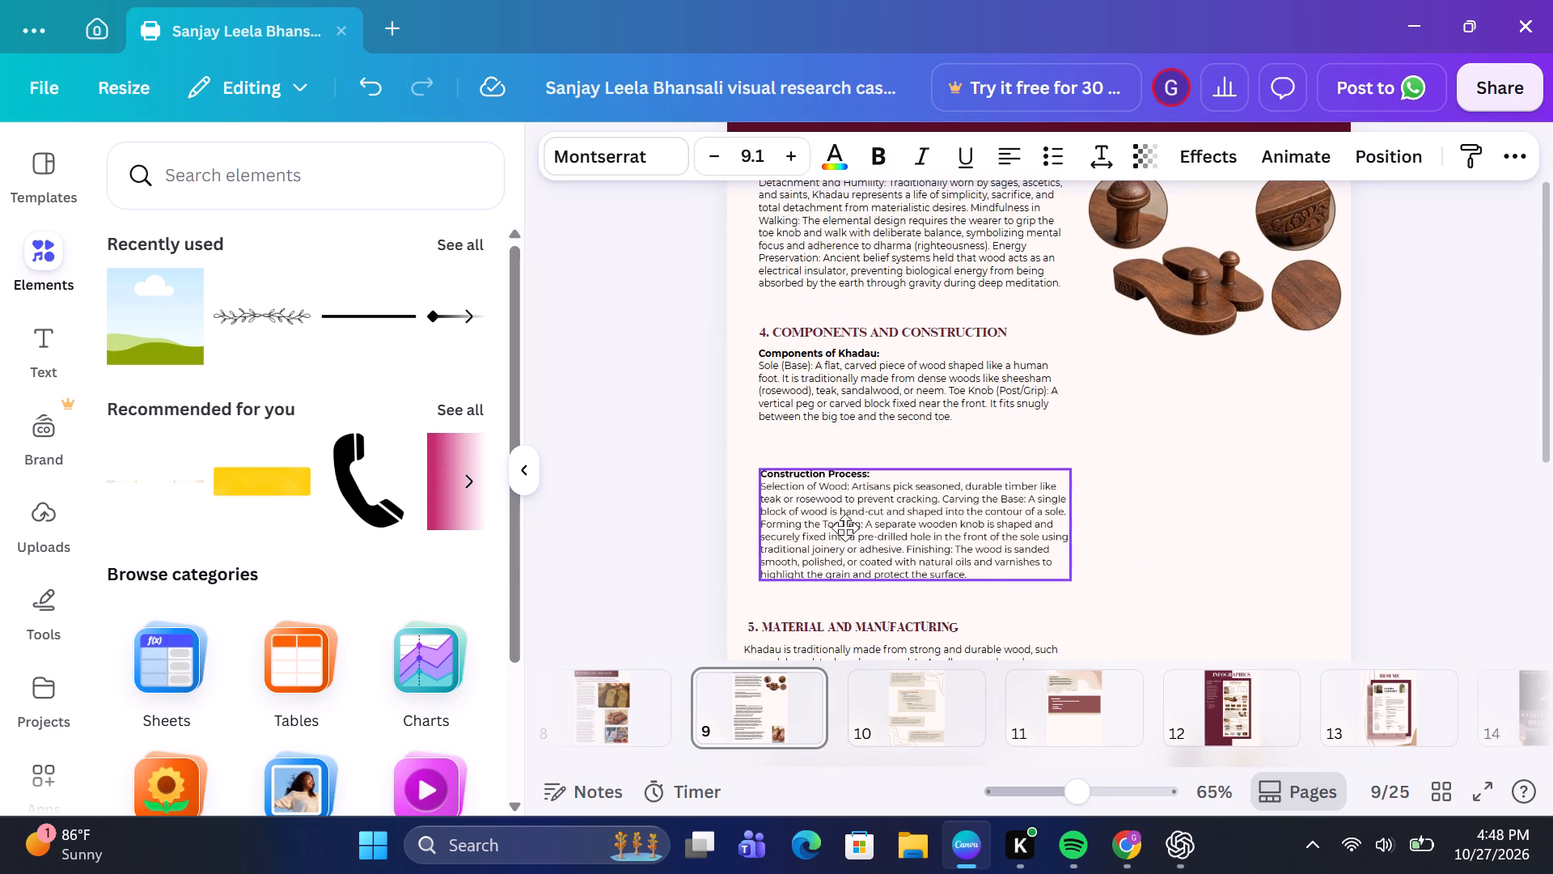
drag(845, 528, 844, 506)
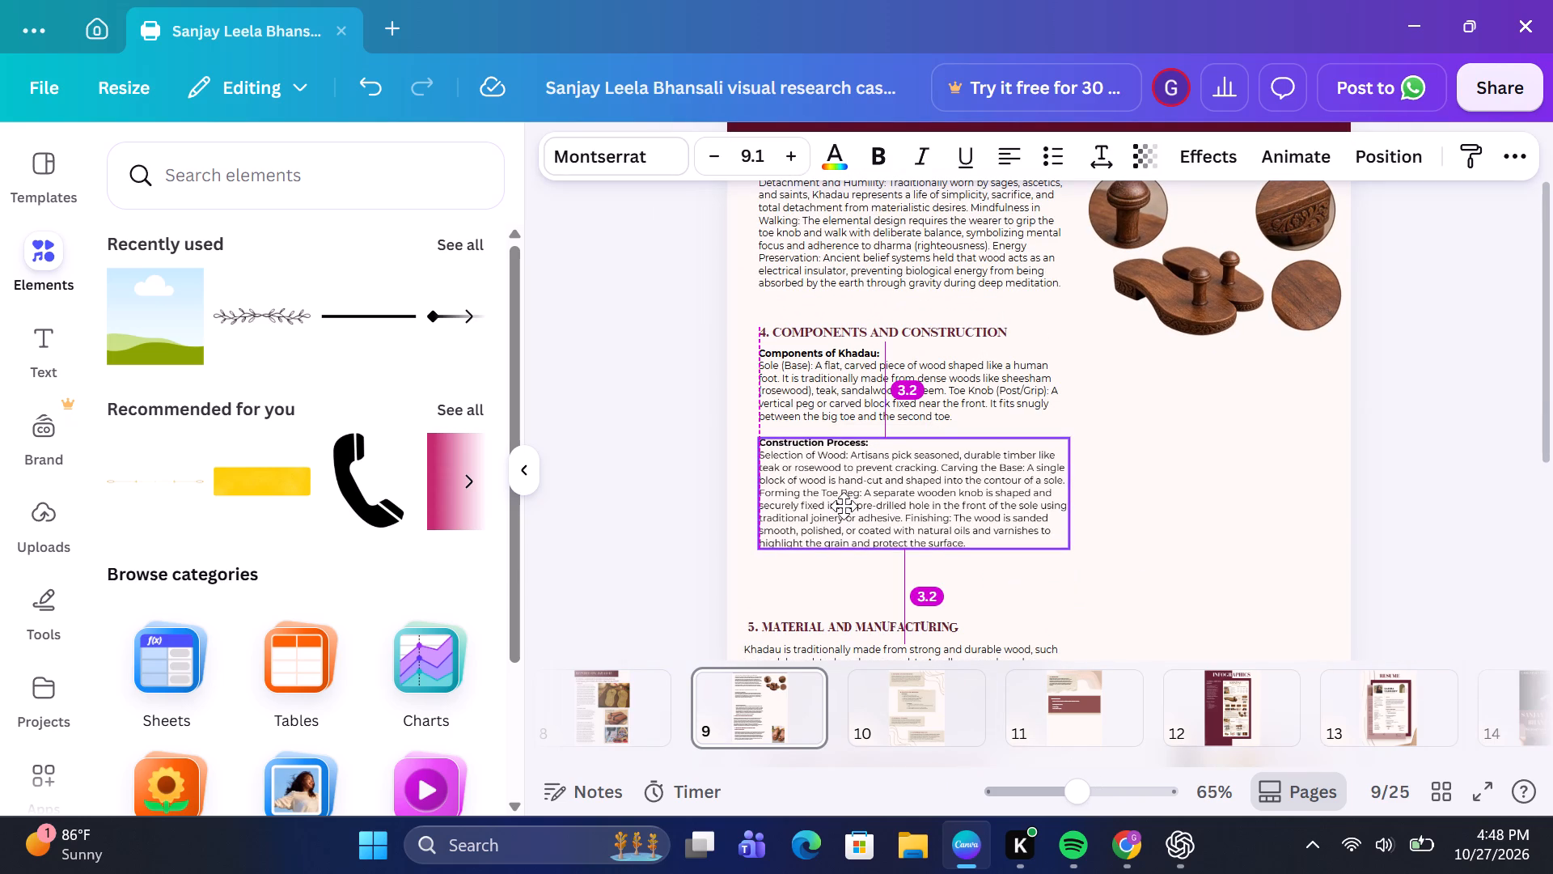
drag(844, 506, 842, 504)
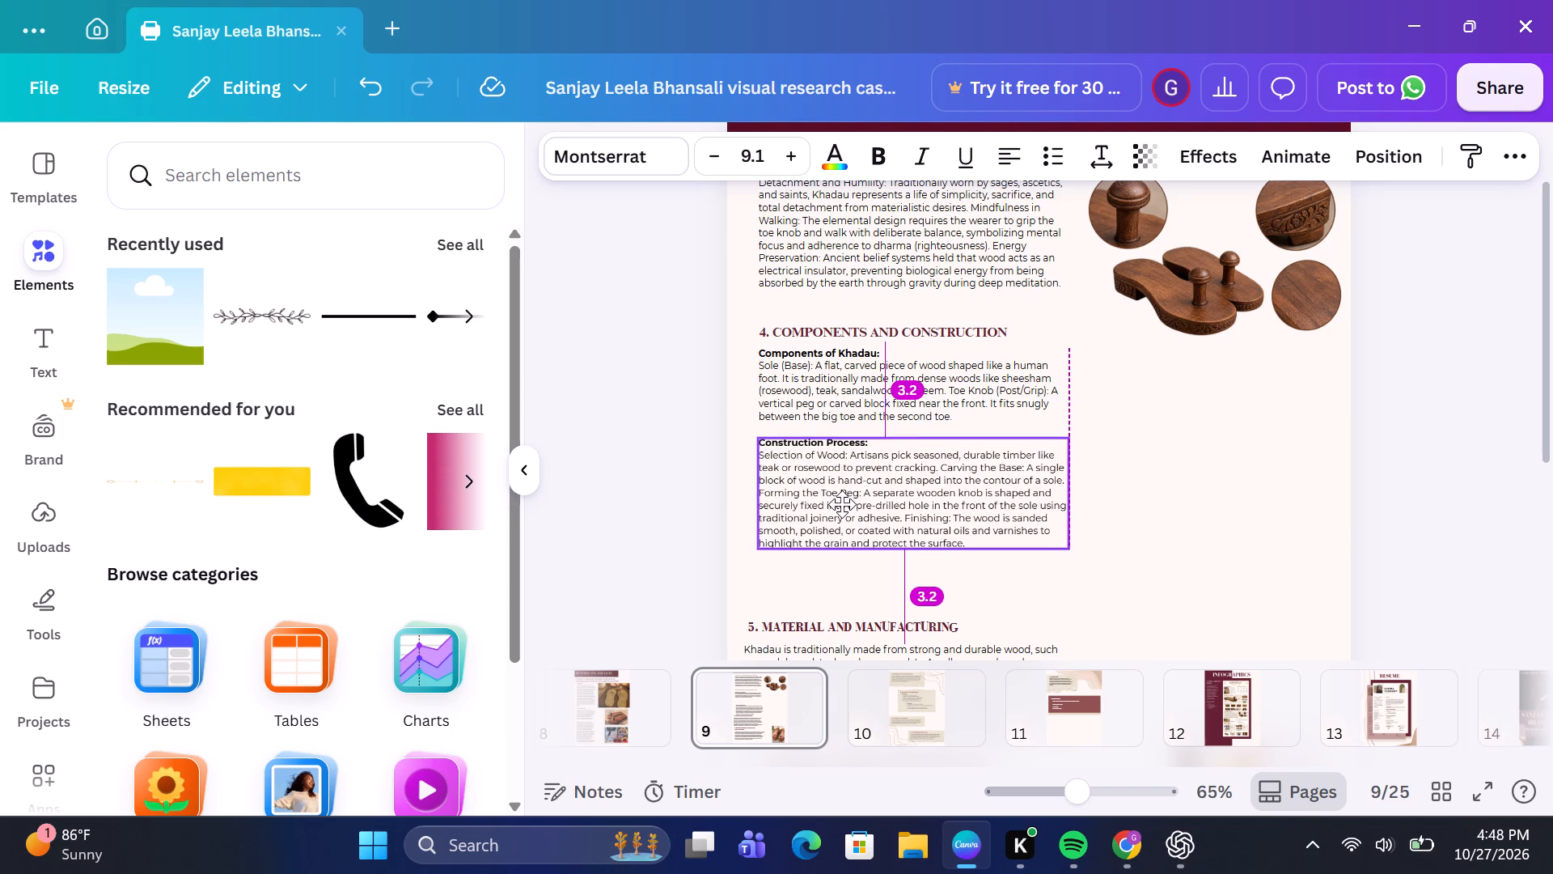
drag(842, 504, 842, 495)
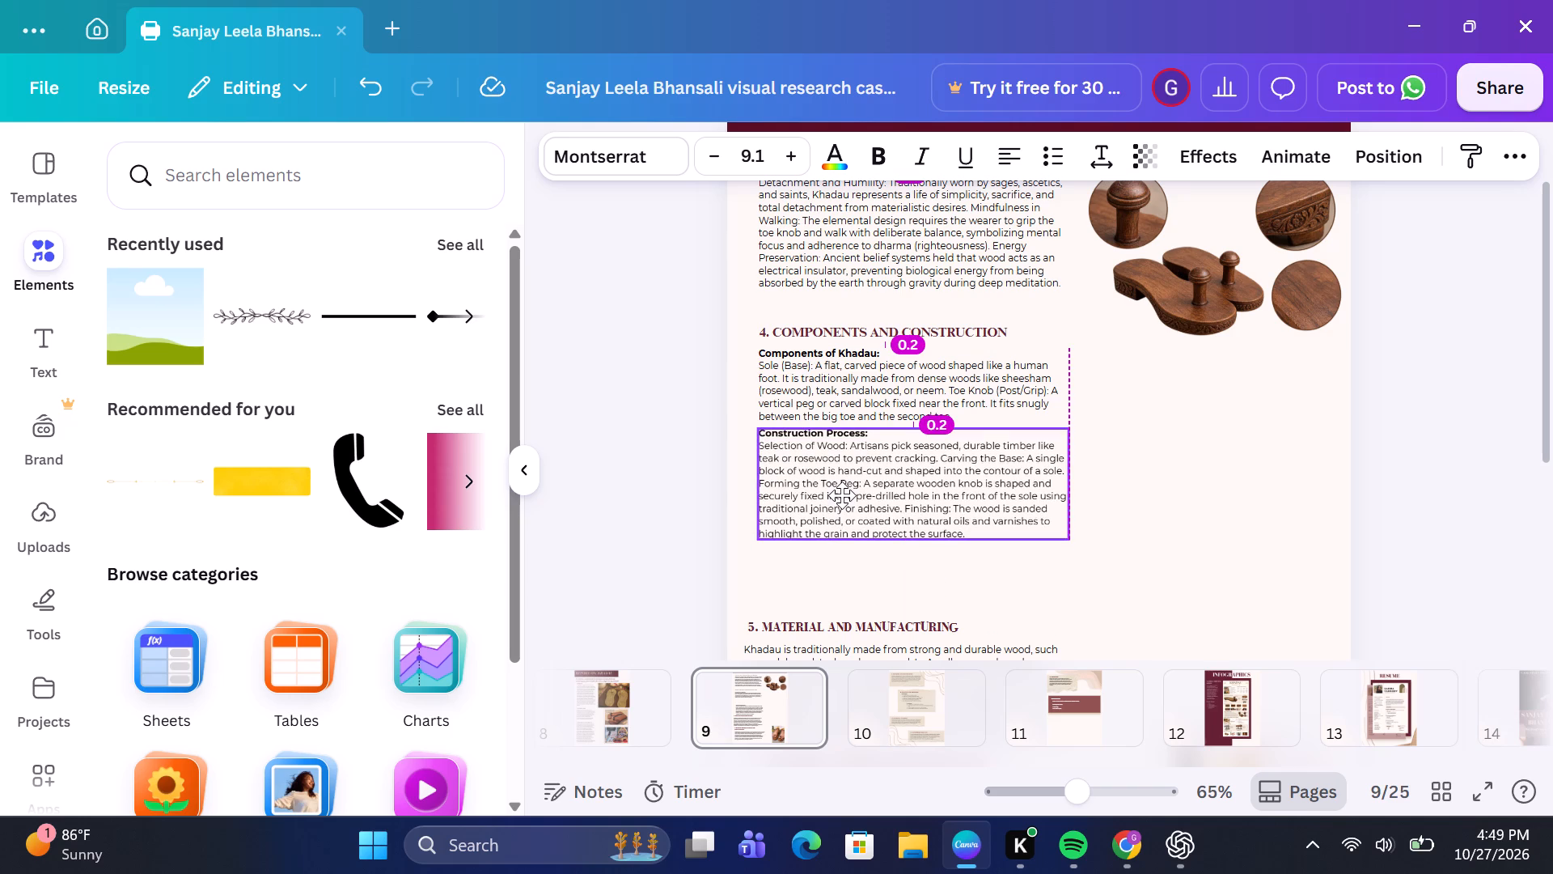
drag(842, 495, 842, 498)
click(637, 503)
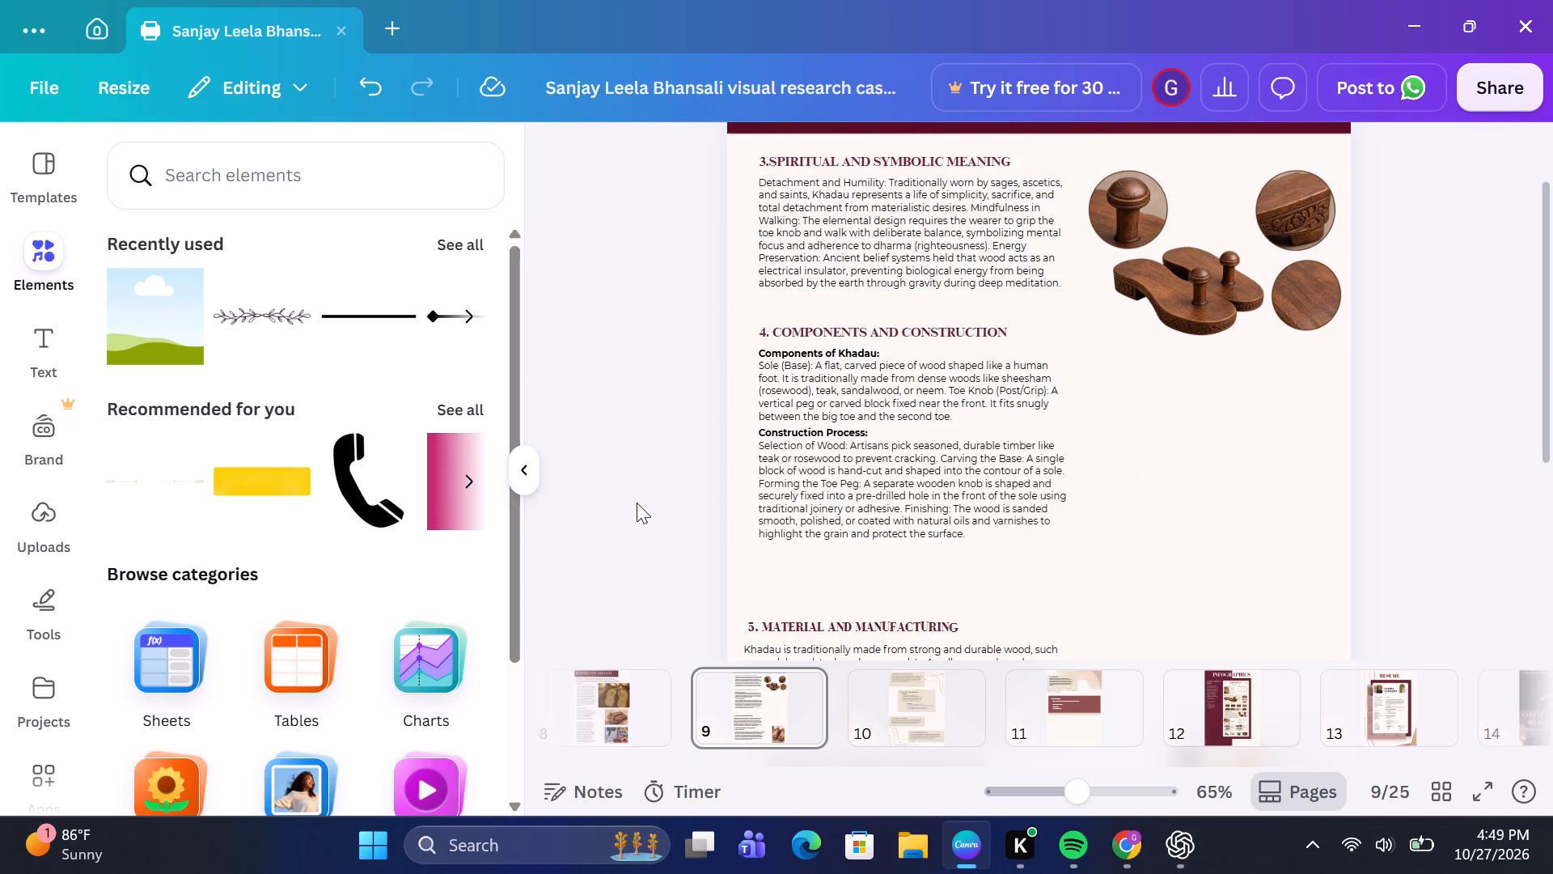
Move the section 5 Material and Manufacturing heading up beneath the Construction Process paragraph, aligning its box with the text column's left edge.
scroll(938, 533, down, 1)
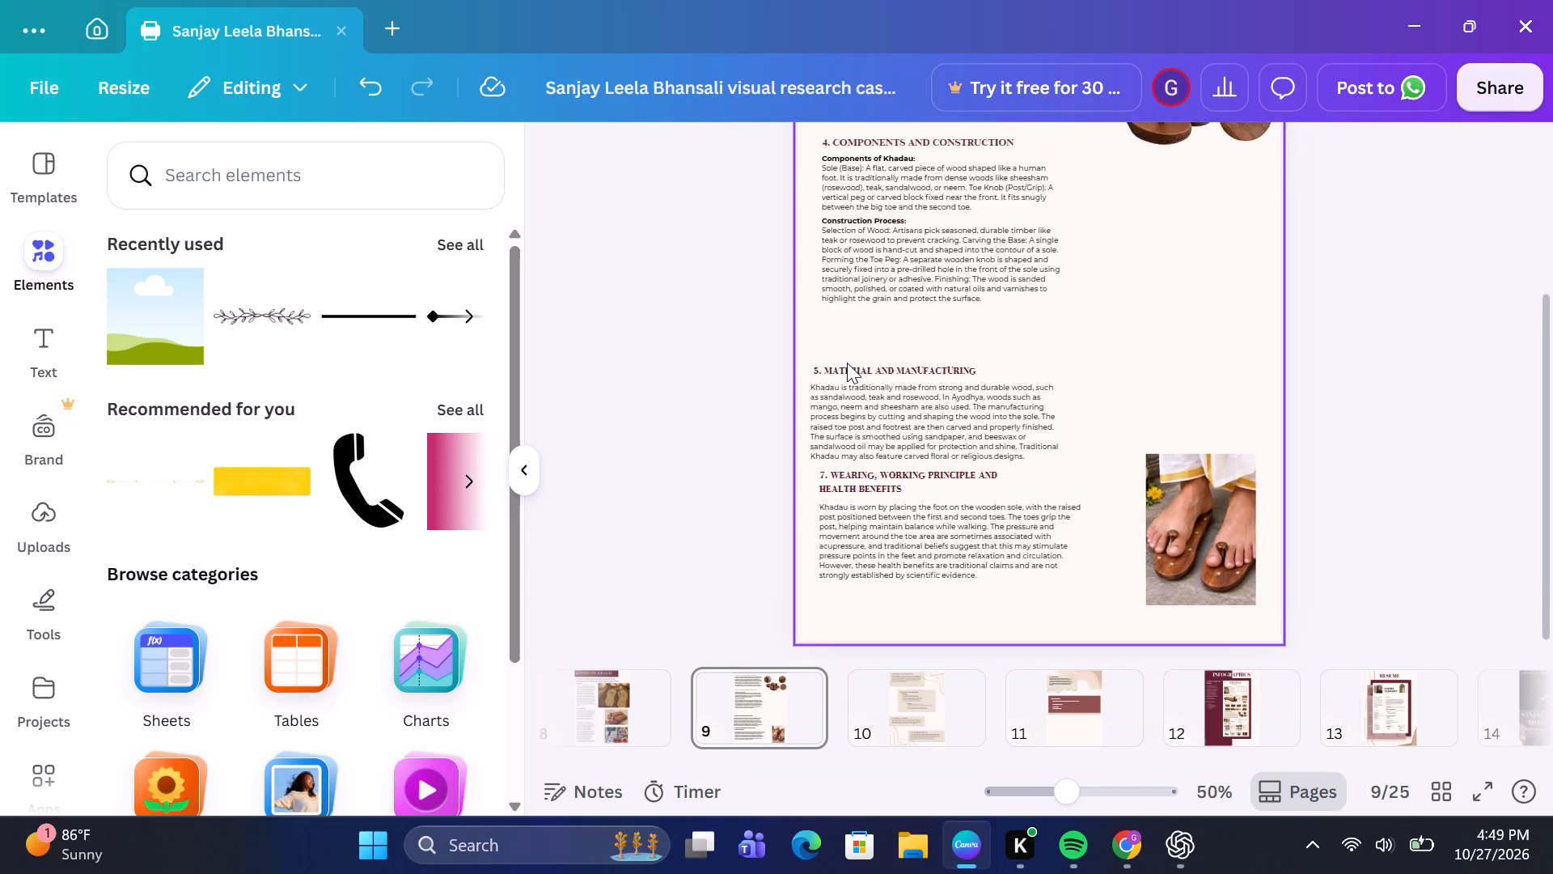
scroll(847, 363, up, 1)
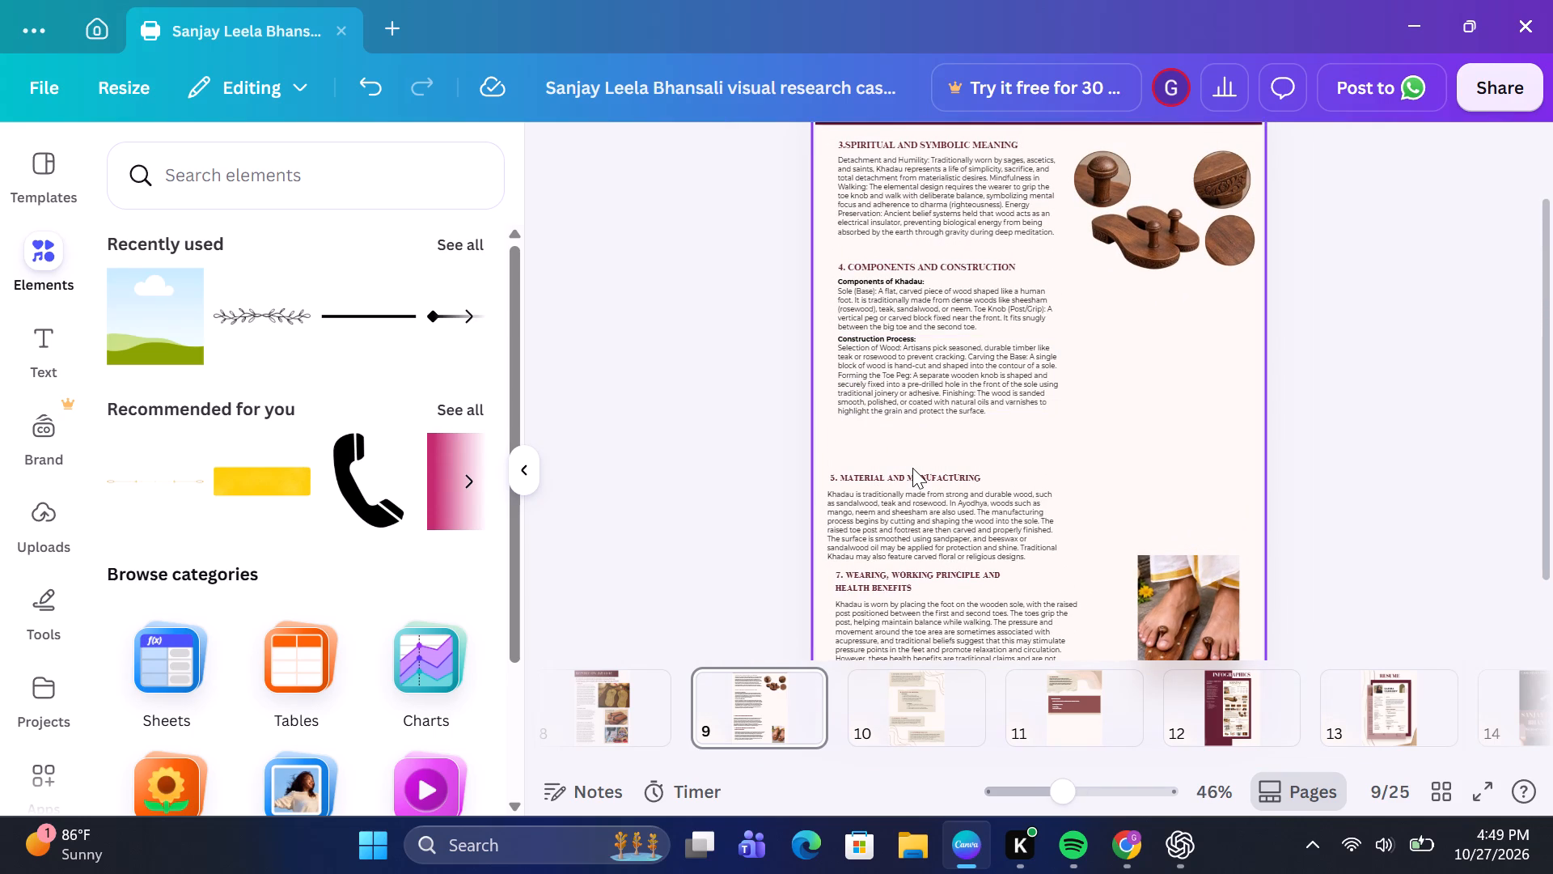
click(912, 473)
drag(912, 473, 925, 446)
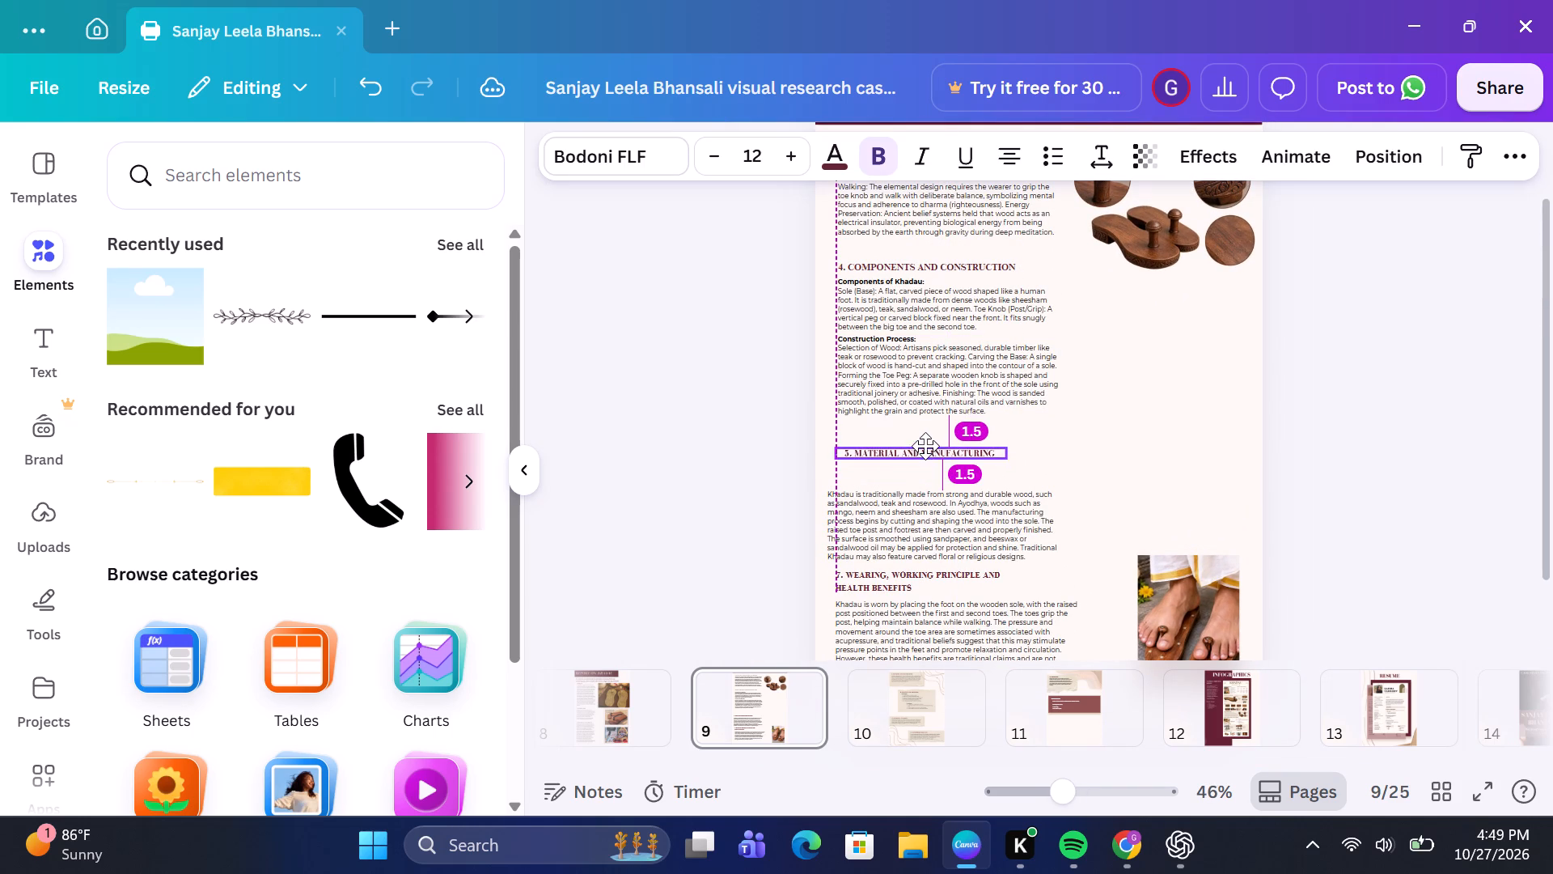
drag(925, 446, 929, 447)
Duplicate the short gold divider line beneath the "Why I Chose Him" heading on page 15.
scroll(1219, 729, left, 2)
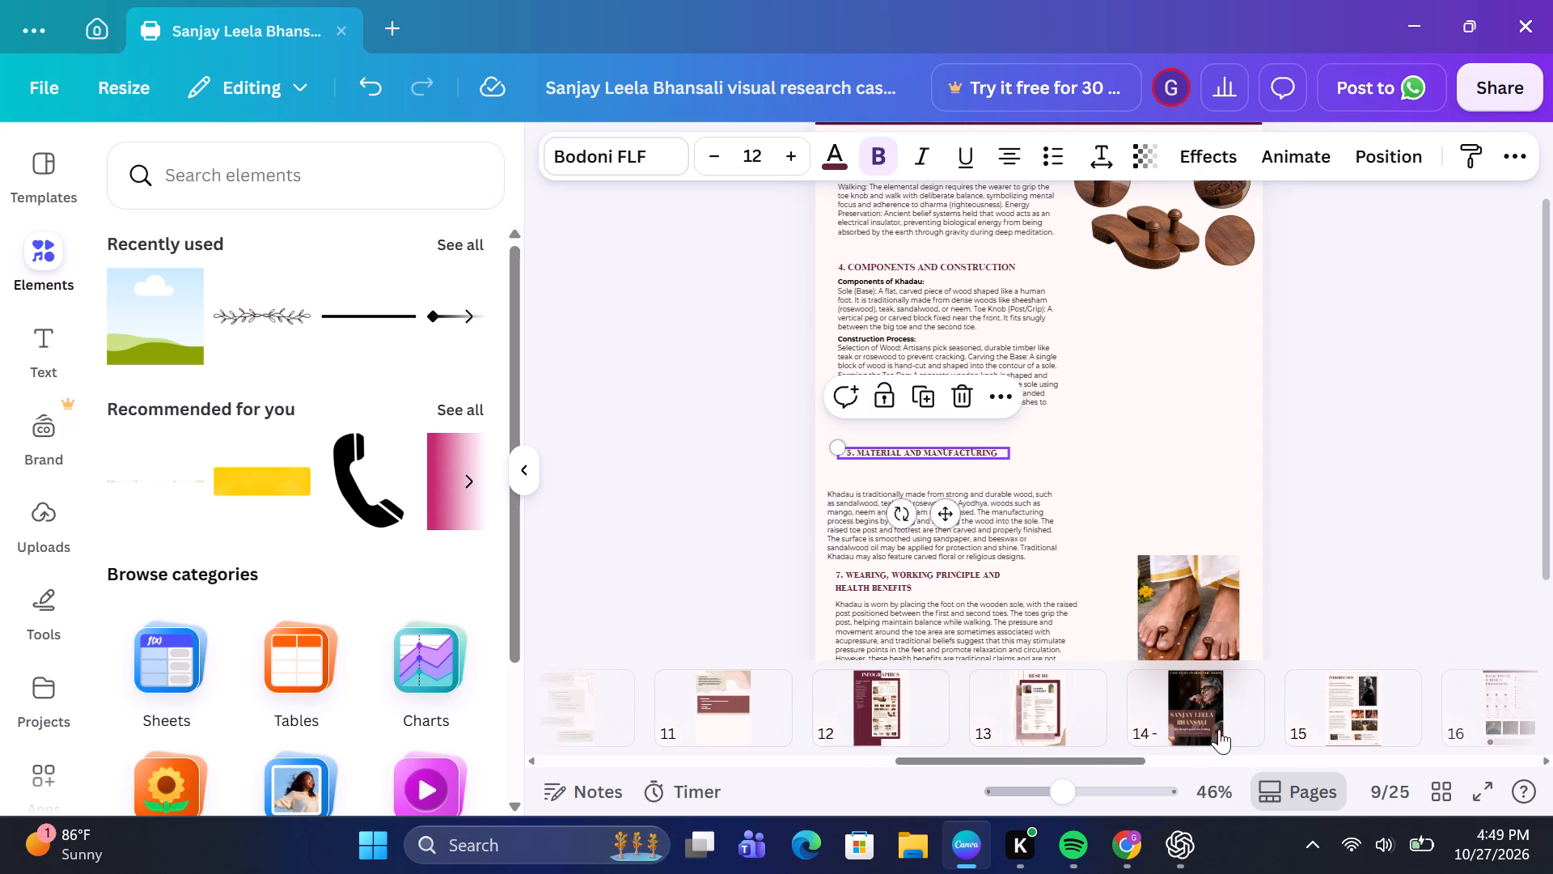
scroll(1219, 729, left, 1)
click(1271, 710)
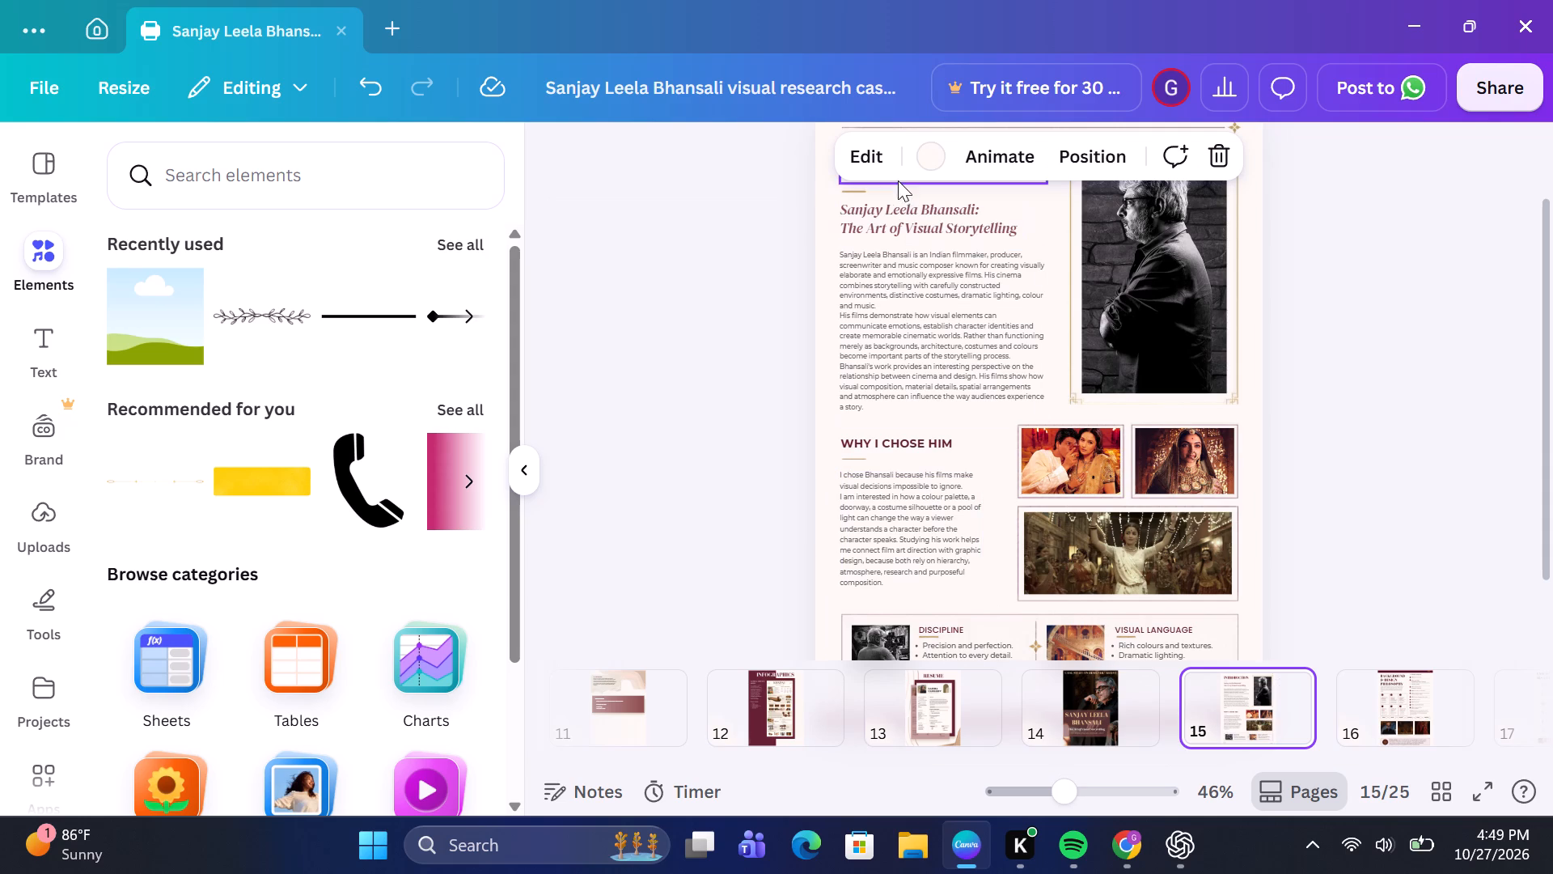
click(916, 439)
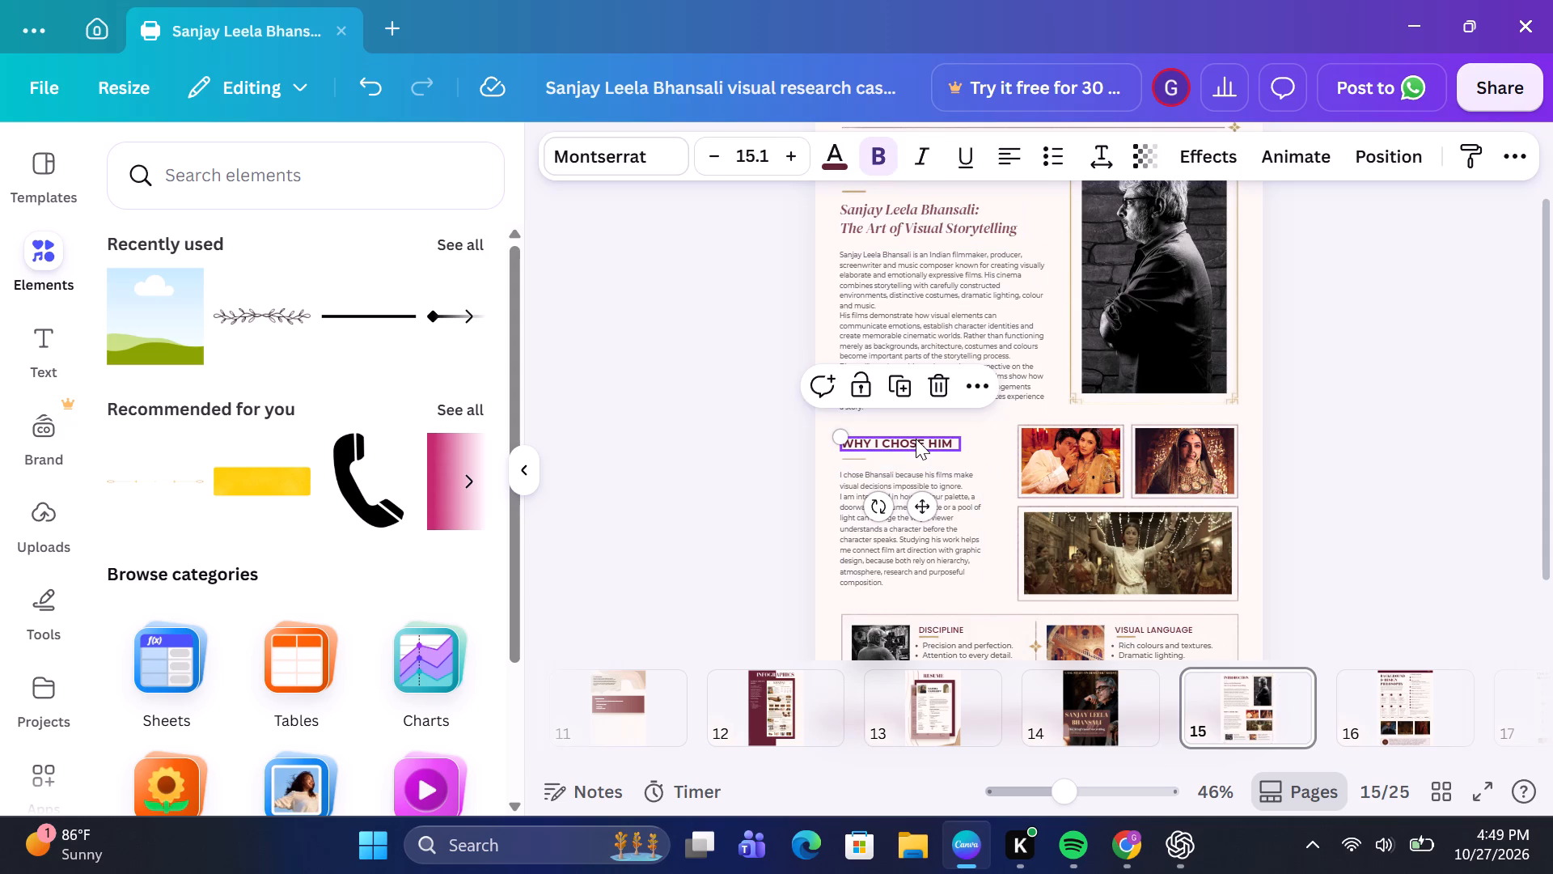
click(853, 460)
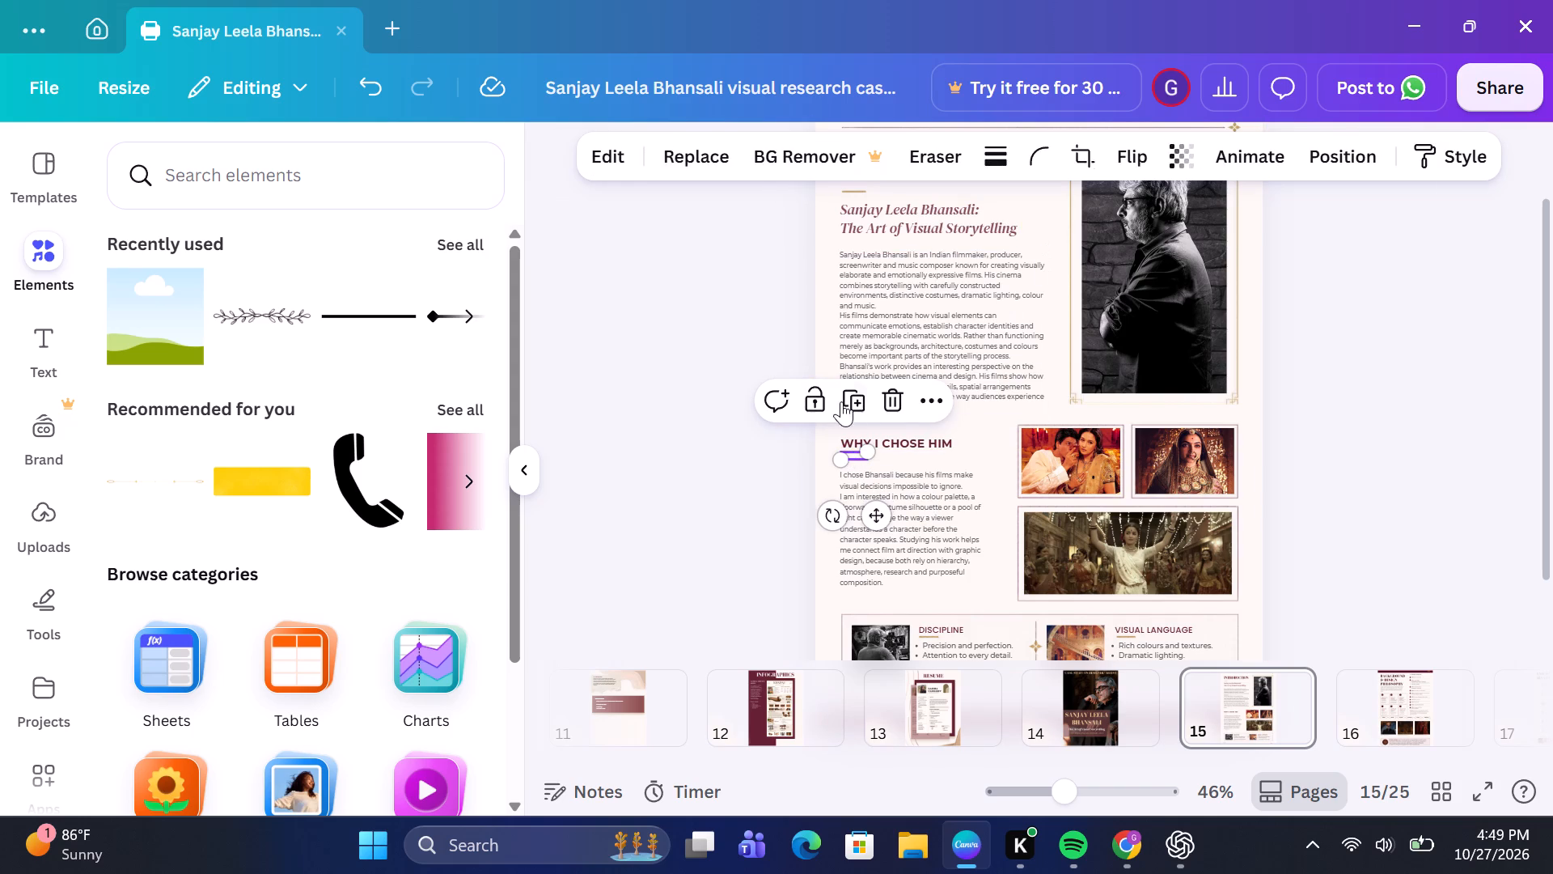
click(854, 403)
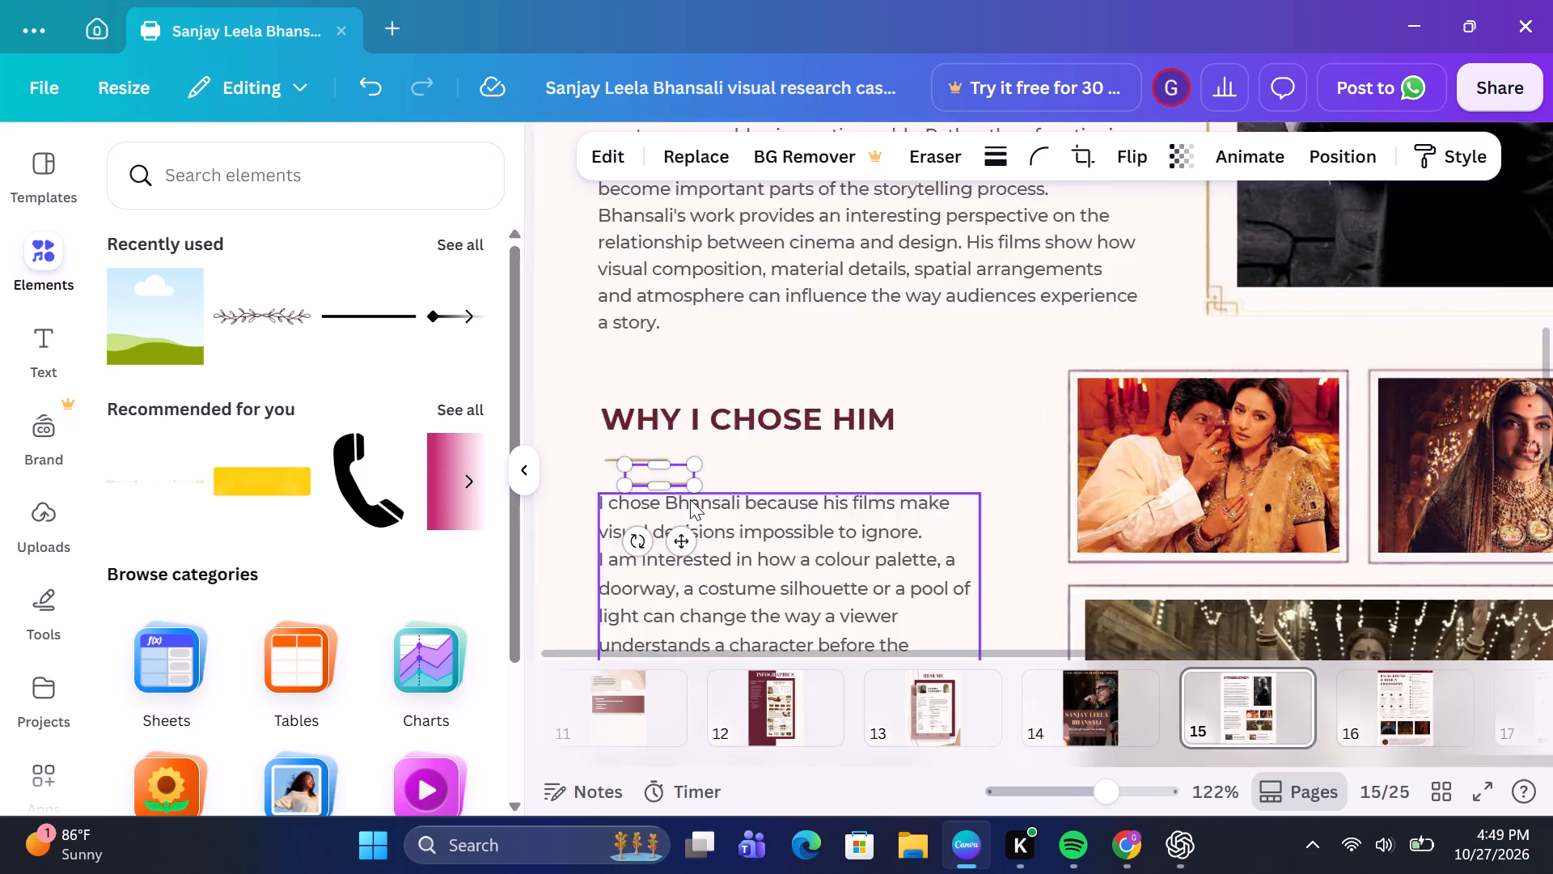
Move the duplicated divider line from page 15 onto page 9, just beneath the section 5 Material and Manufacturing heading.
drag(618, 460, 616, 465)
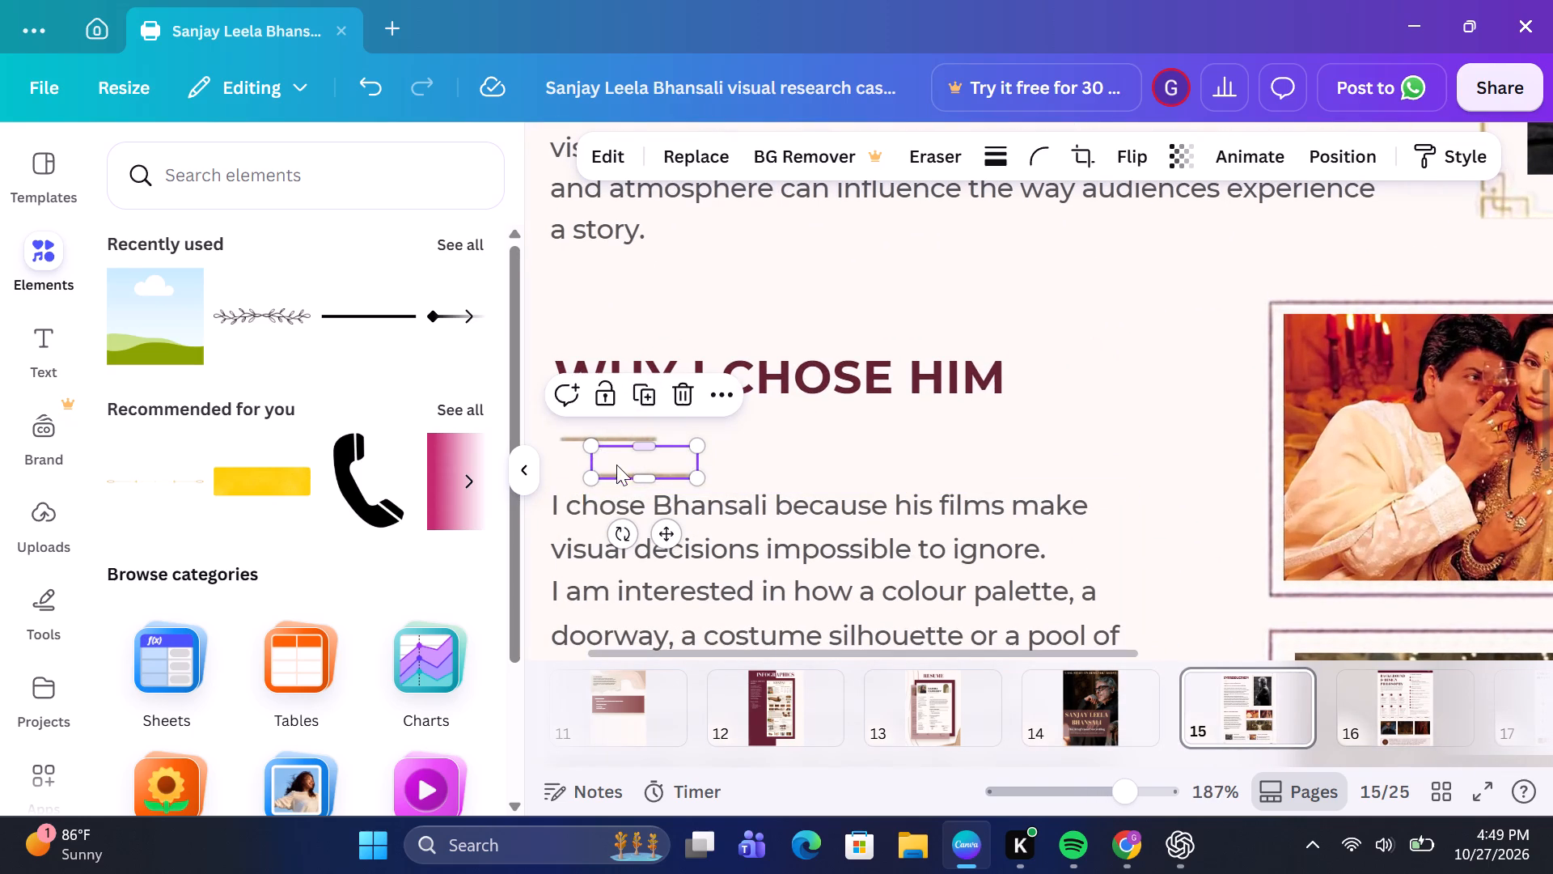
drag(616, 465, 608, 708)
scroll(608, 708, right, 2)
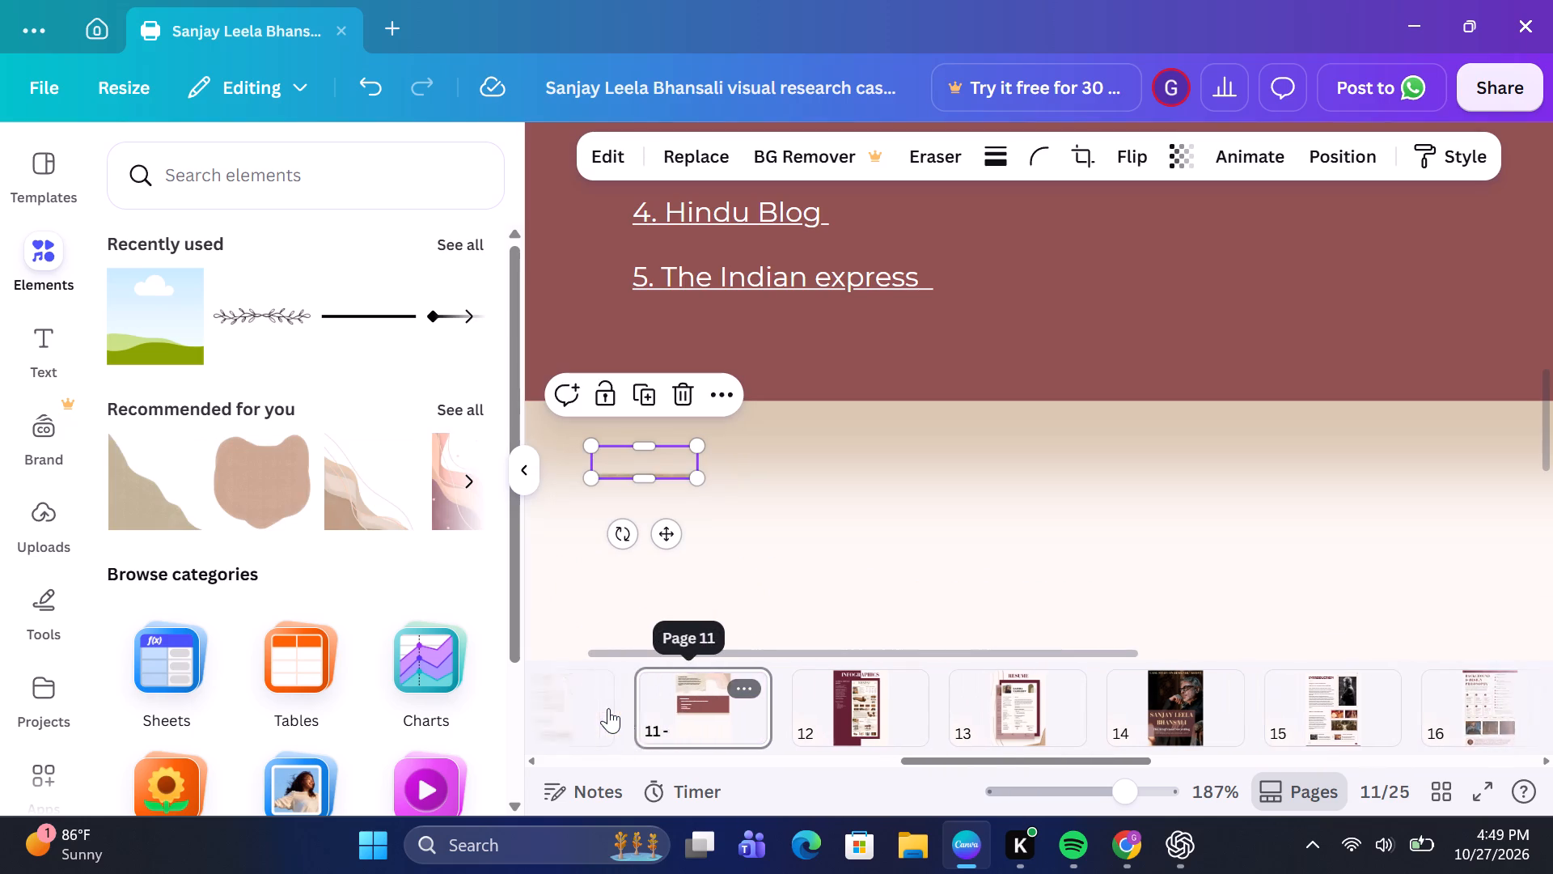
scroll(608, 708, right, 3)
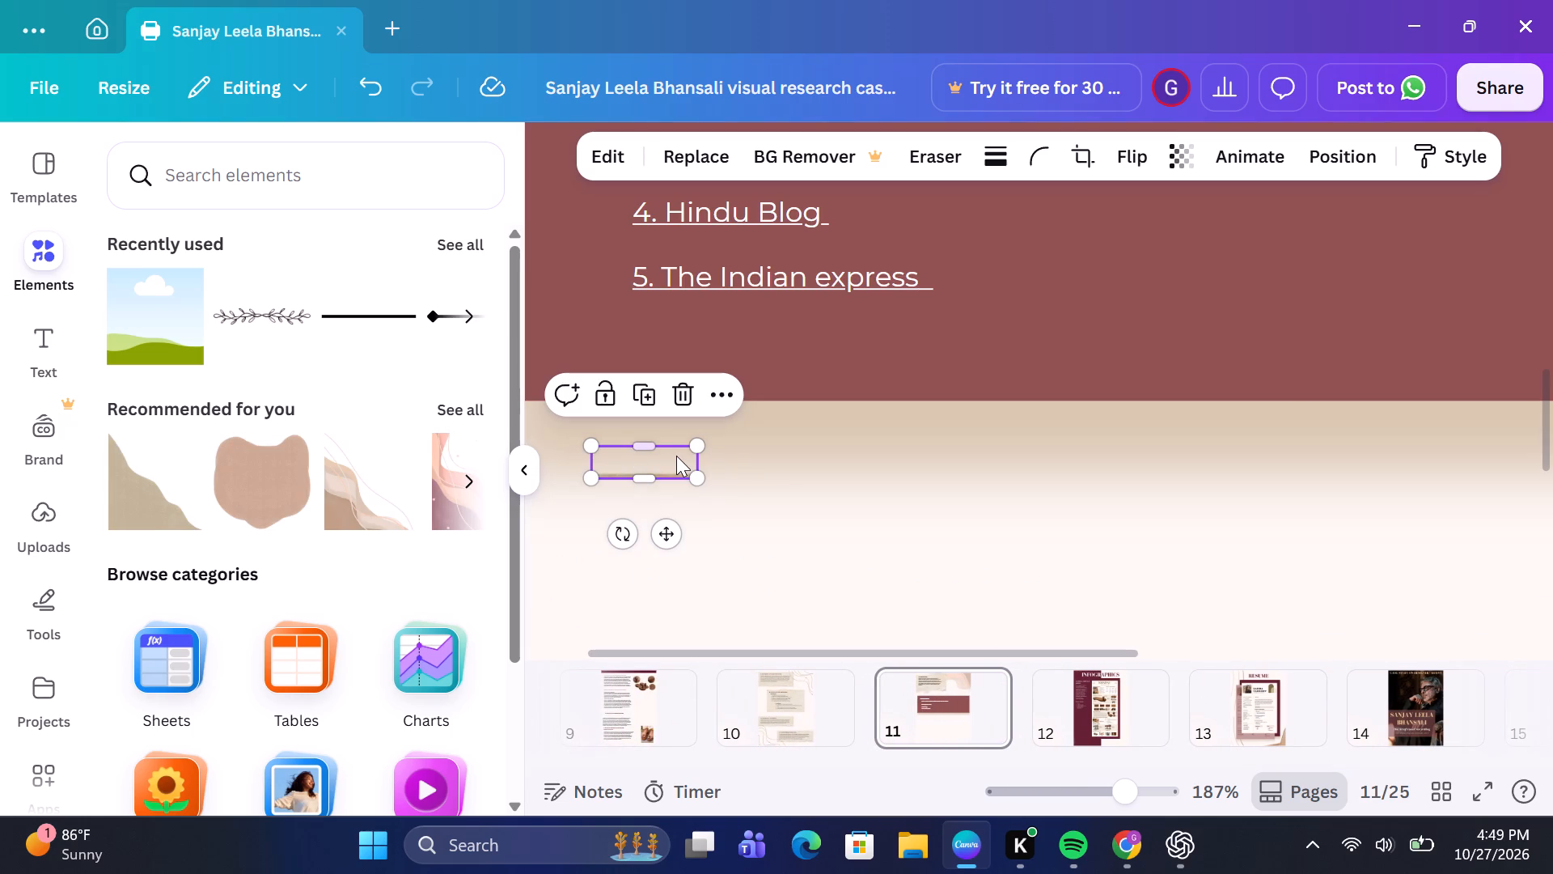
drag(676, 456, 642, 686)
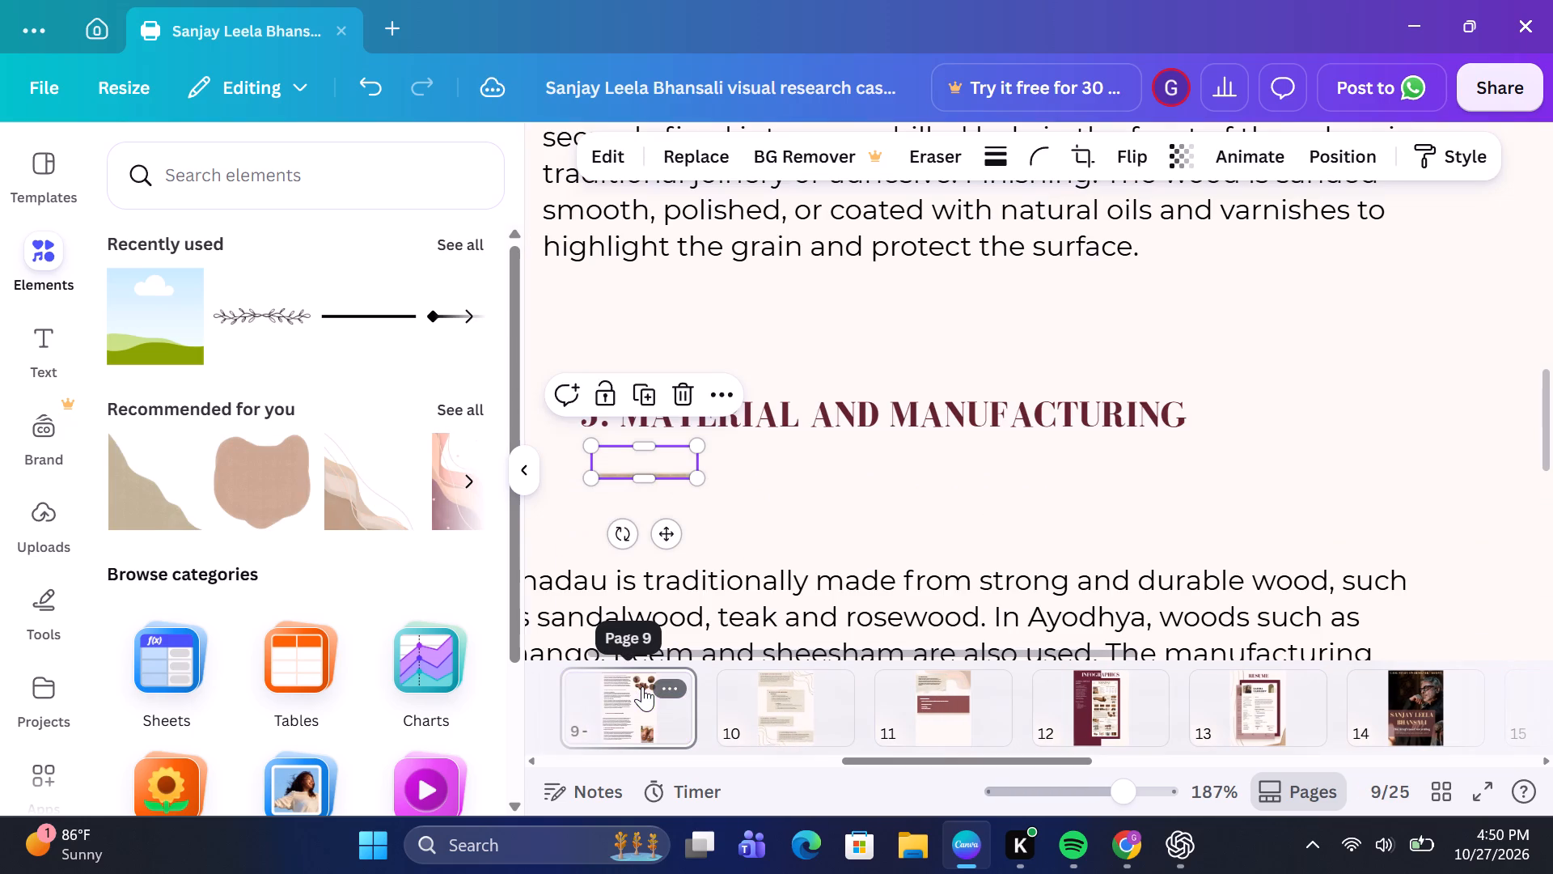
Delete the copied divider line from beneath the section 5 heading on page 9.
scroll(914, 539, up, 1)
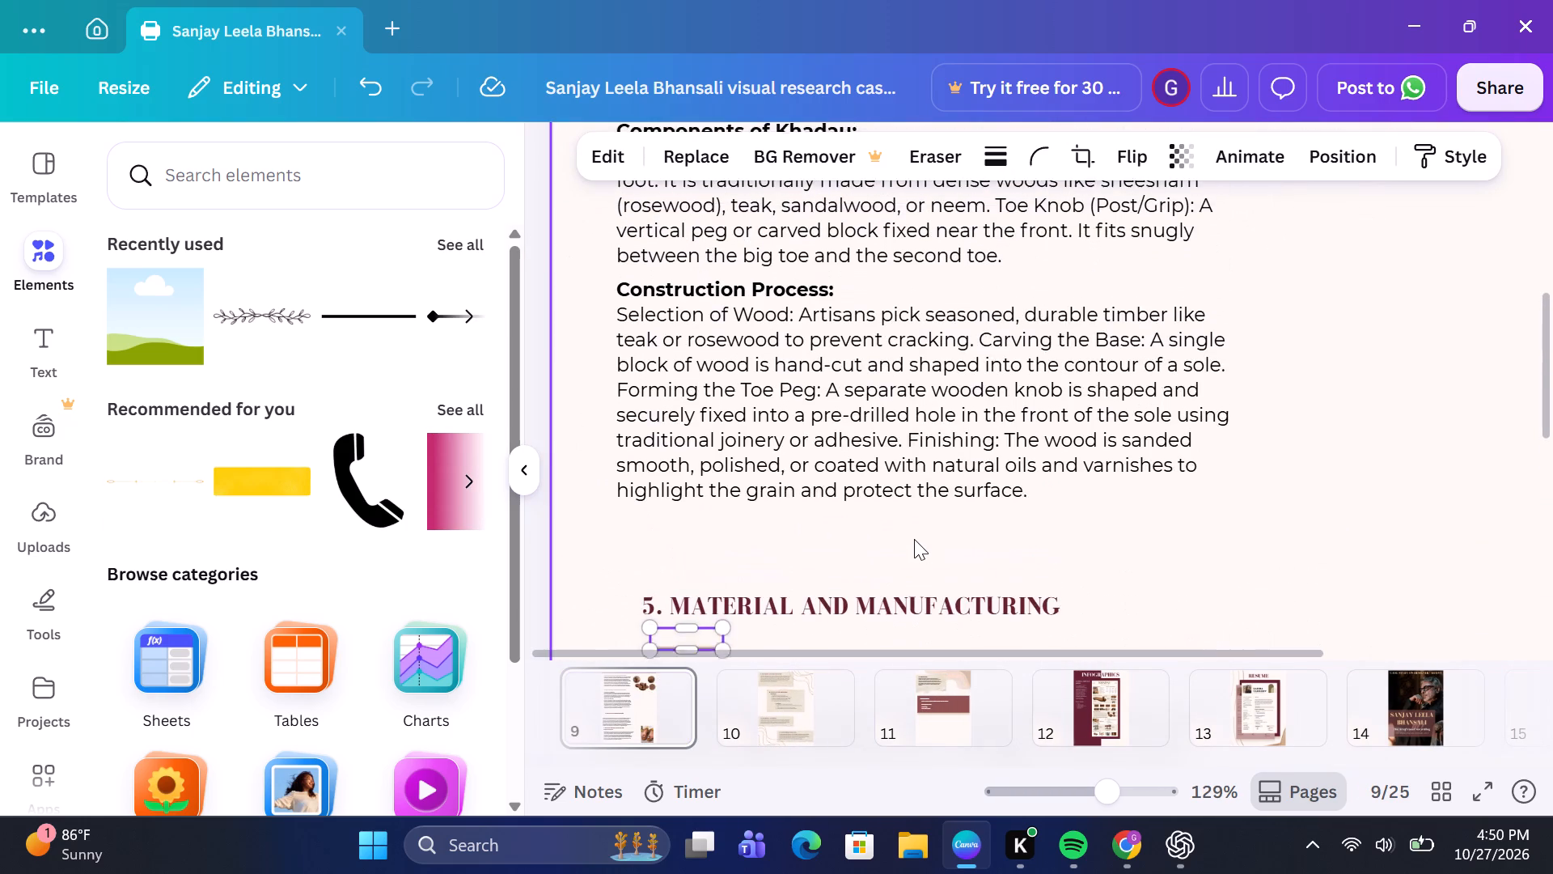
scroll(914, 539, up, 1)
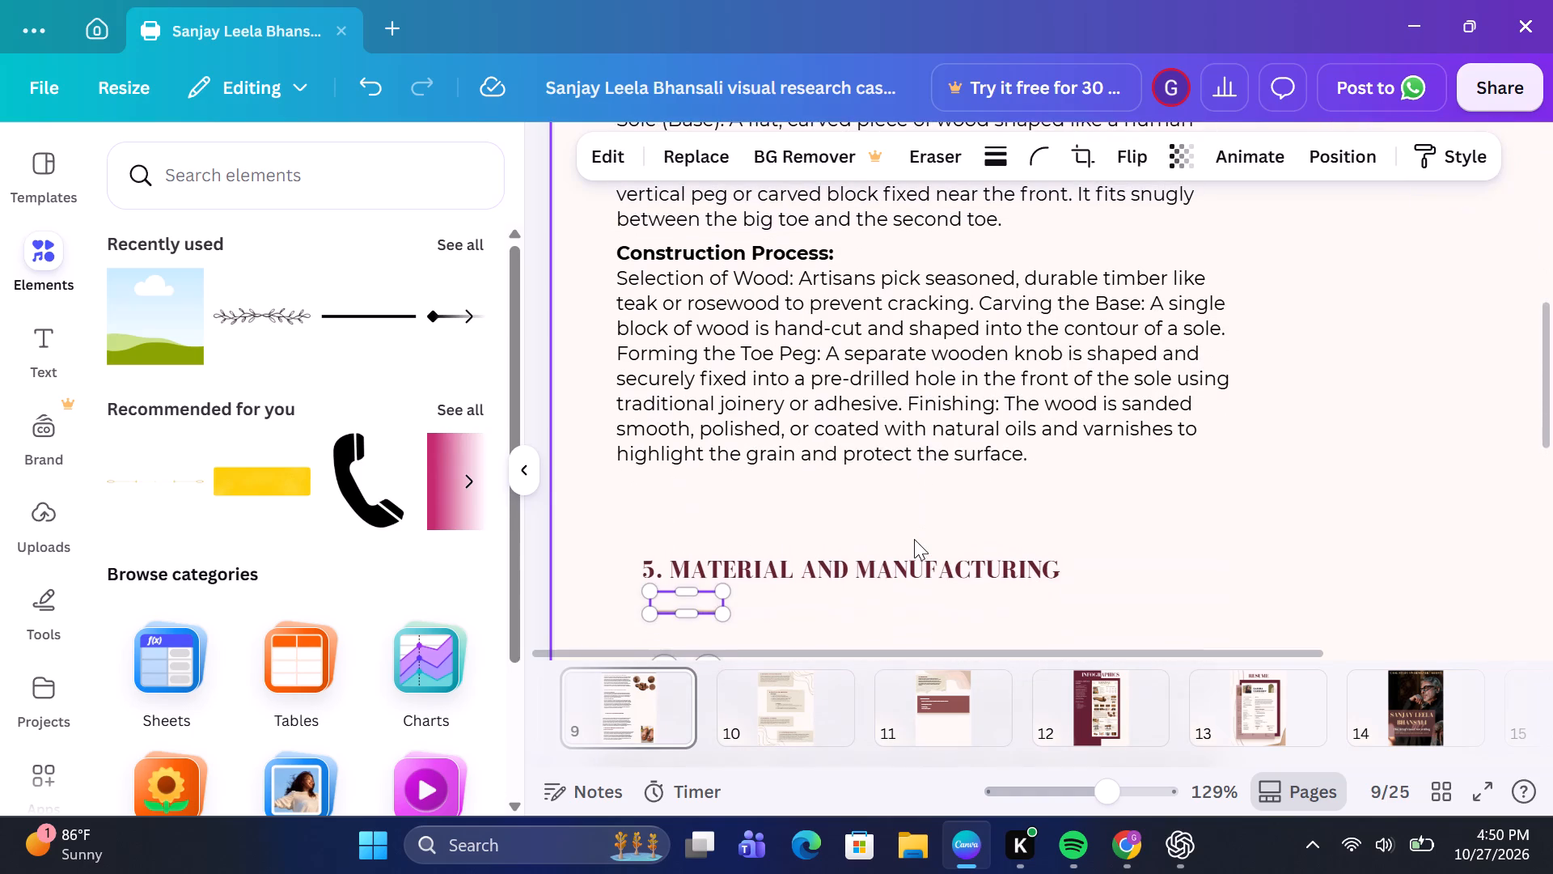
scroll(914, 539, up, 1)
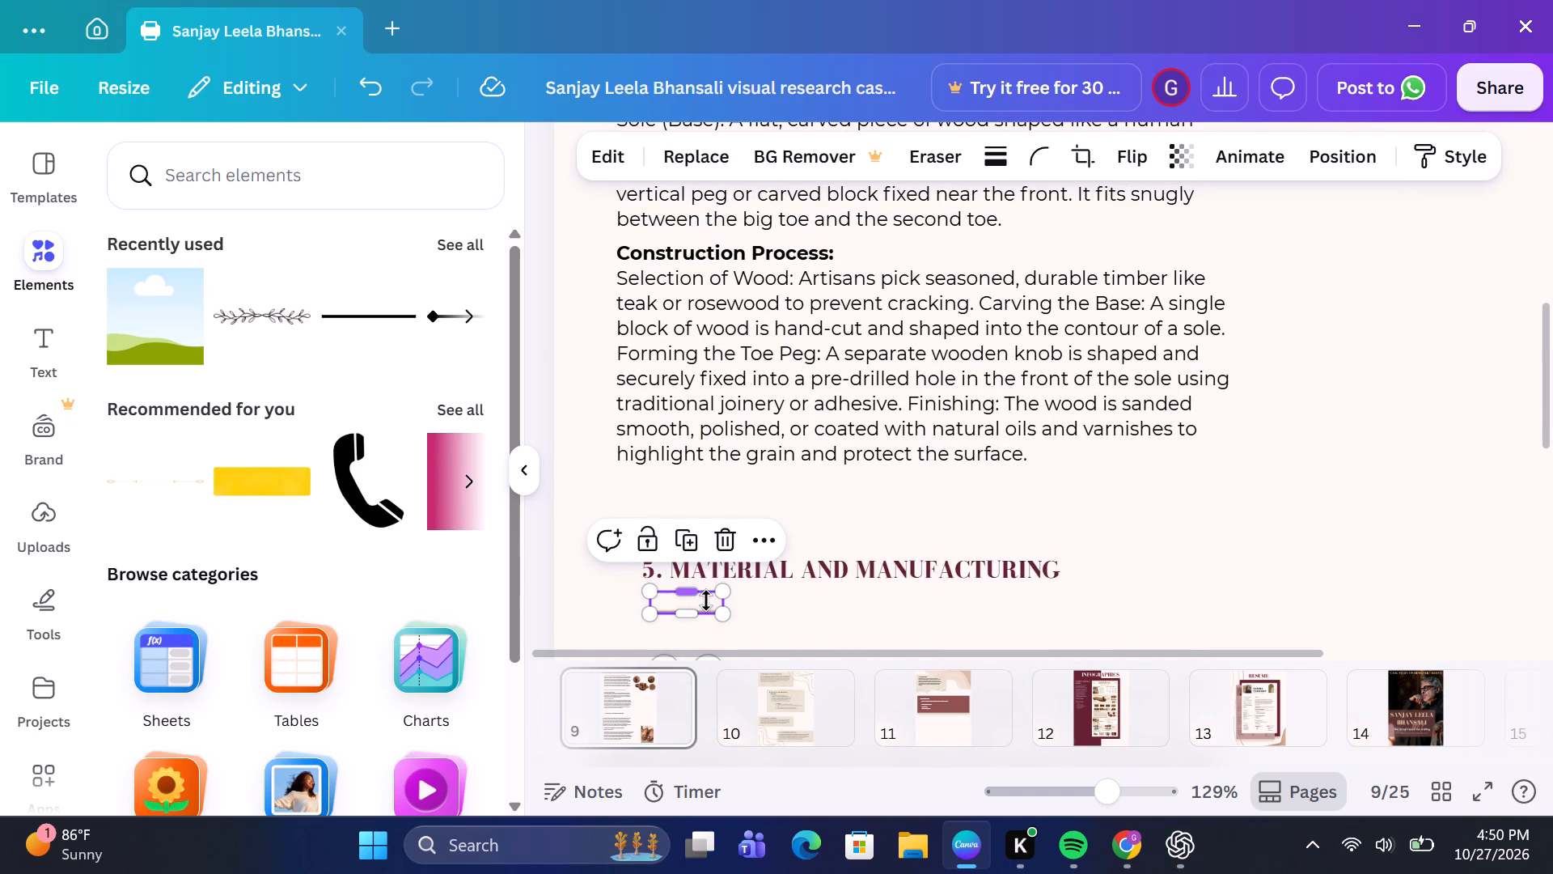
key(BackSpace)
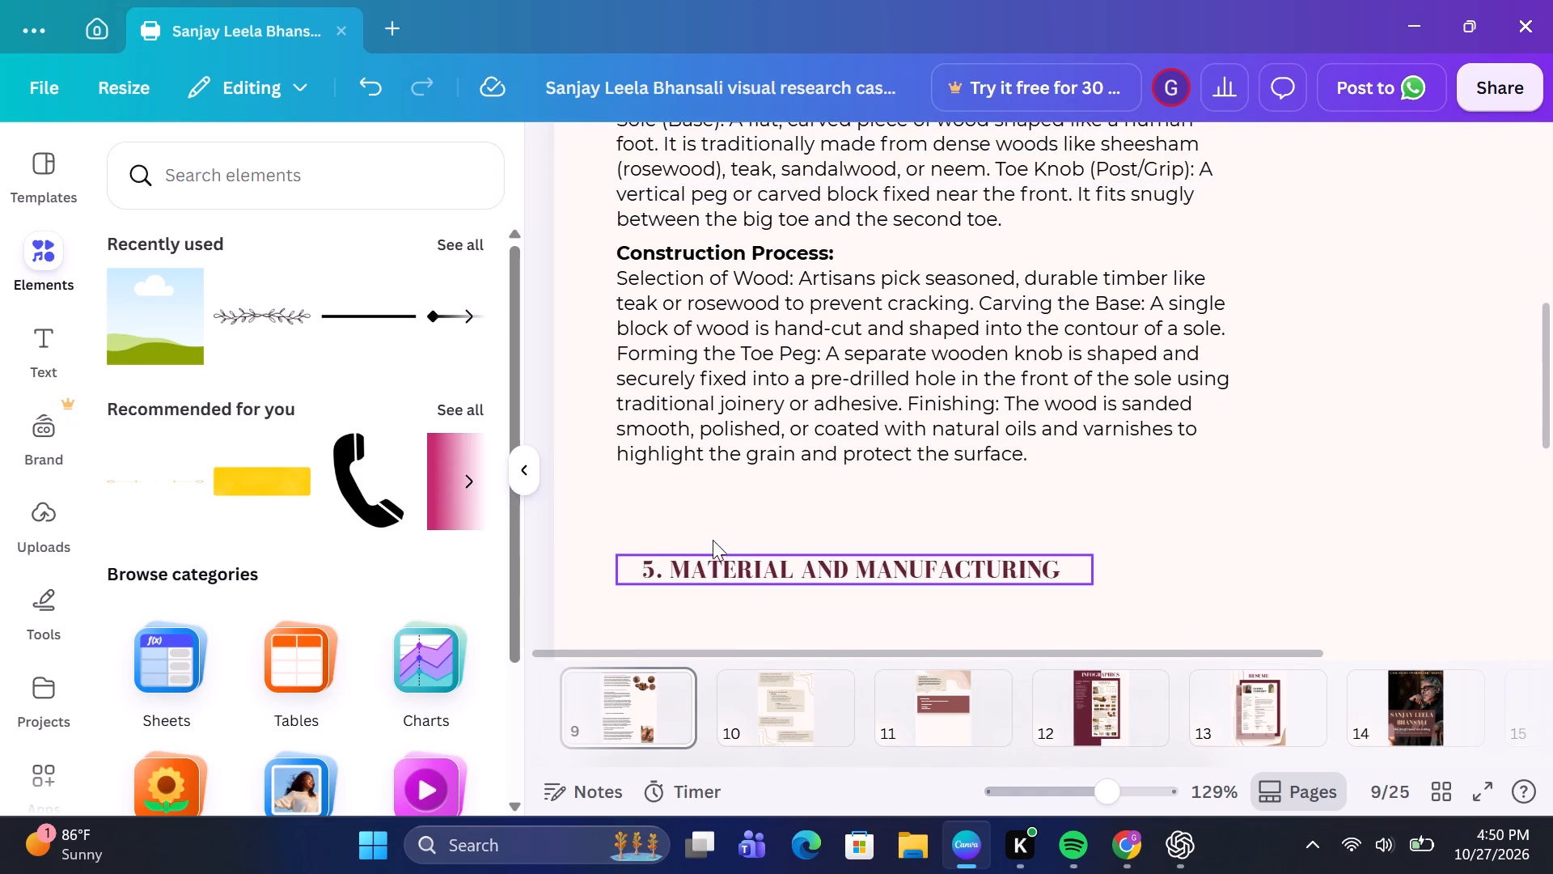
Move the section 5 Material and Manufacturing heading up closer to the Construction Process paragraph, shifting it slightly left.
drag(725, 563, 709, 517)
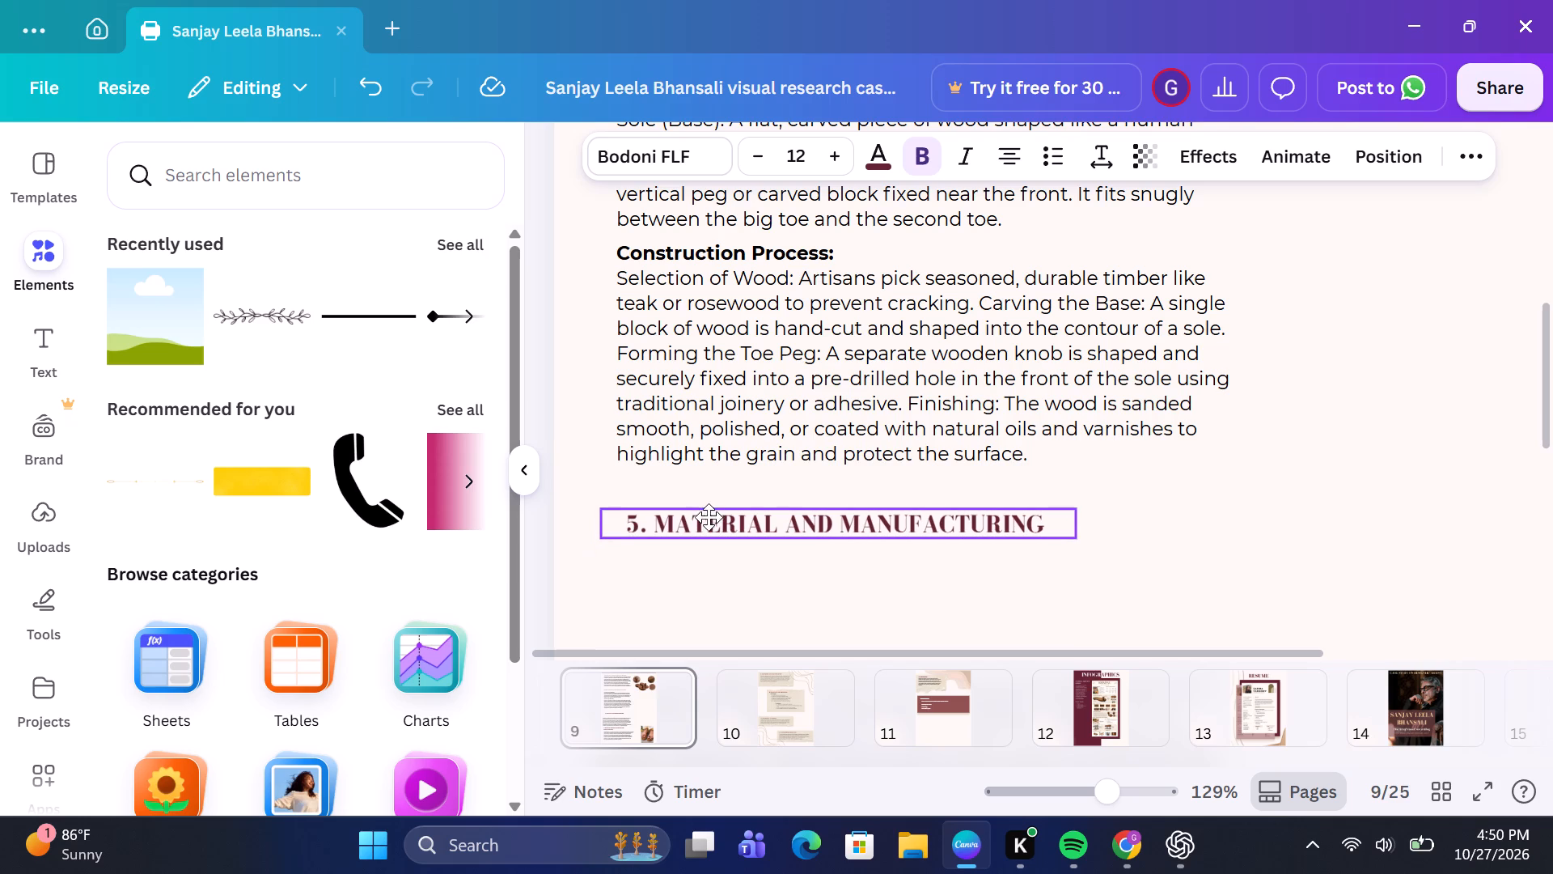
drag(709, 517, 709, 519)
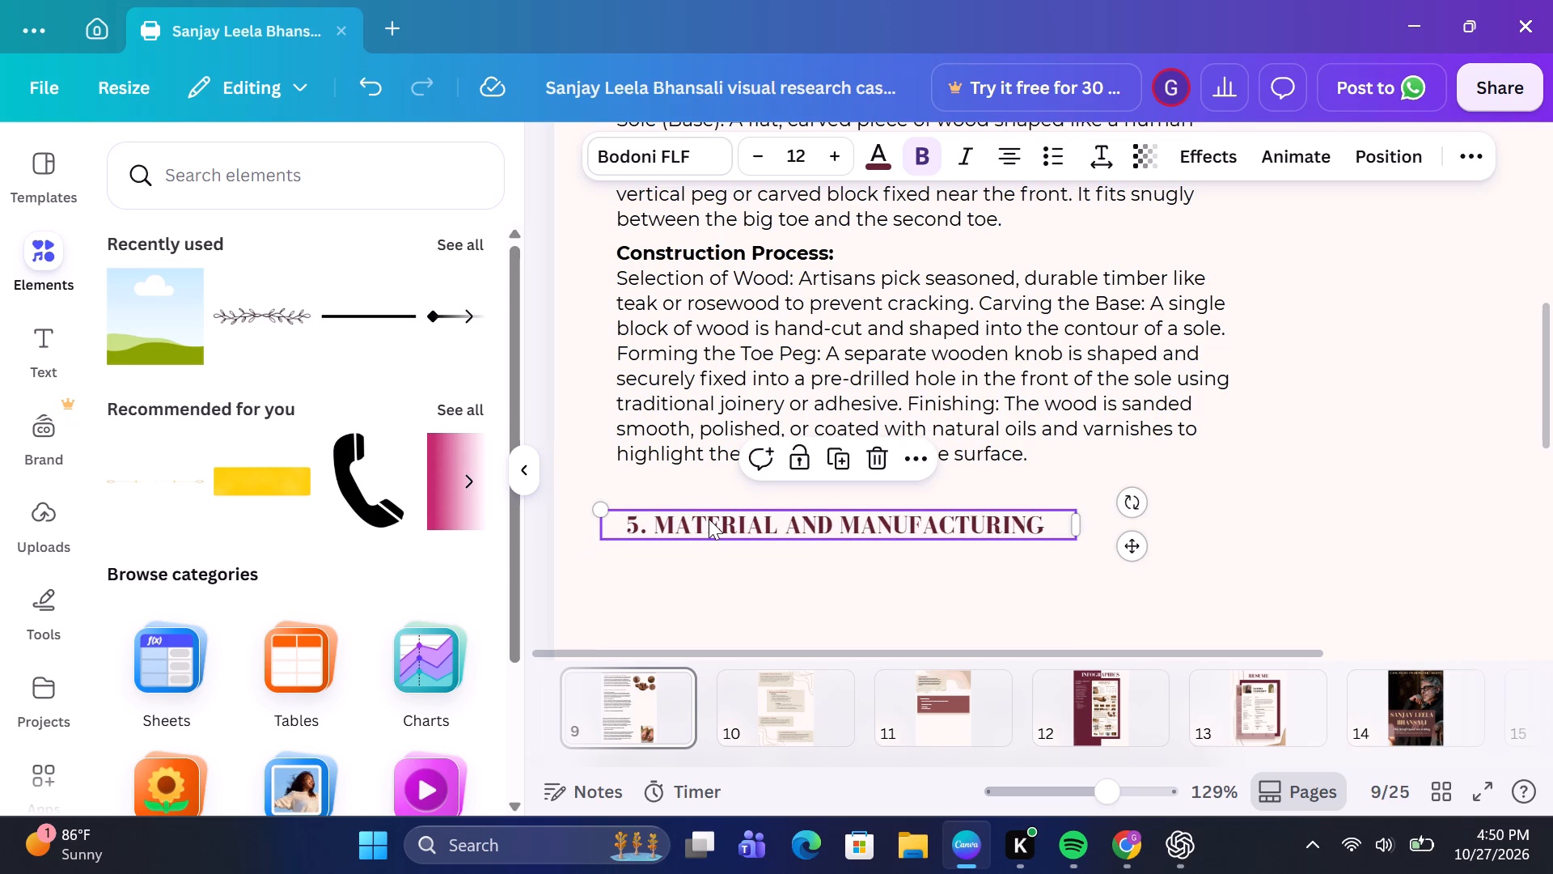
Change the section 5 Material and Manufacturing heading's font to Times New Roman MT.
click(619, 143)
click(264, 477)
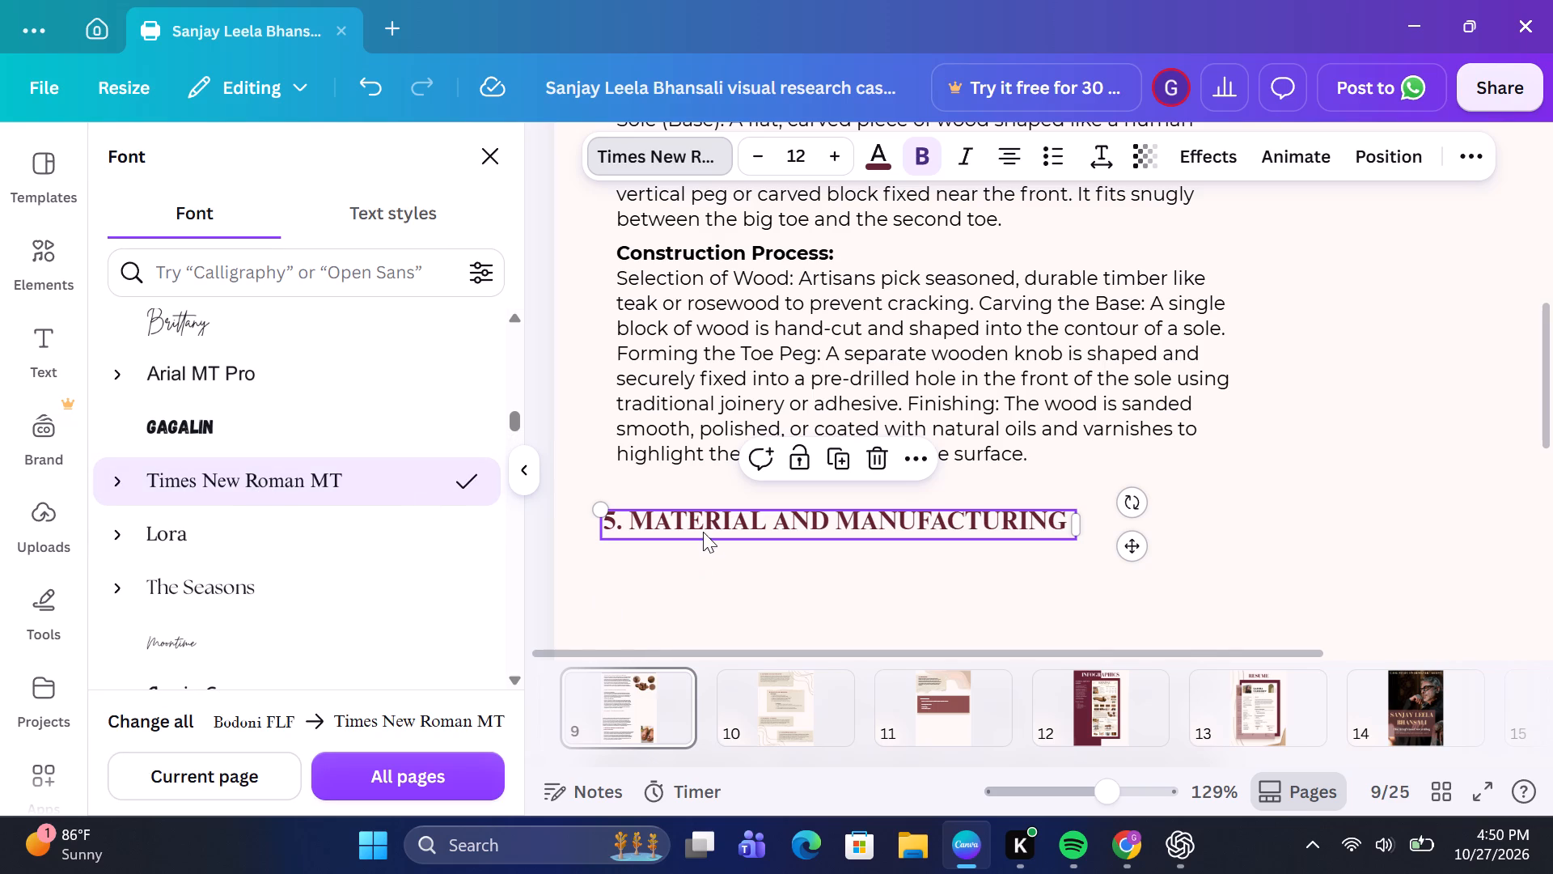
Nudge the section 5 heading slightly right, toward the left edge of the Construction Process paragraph.
drag(709, 524, 717, 524)
scroll(717, 524, up, 1)
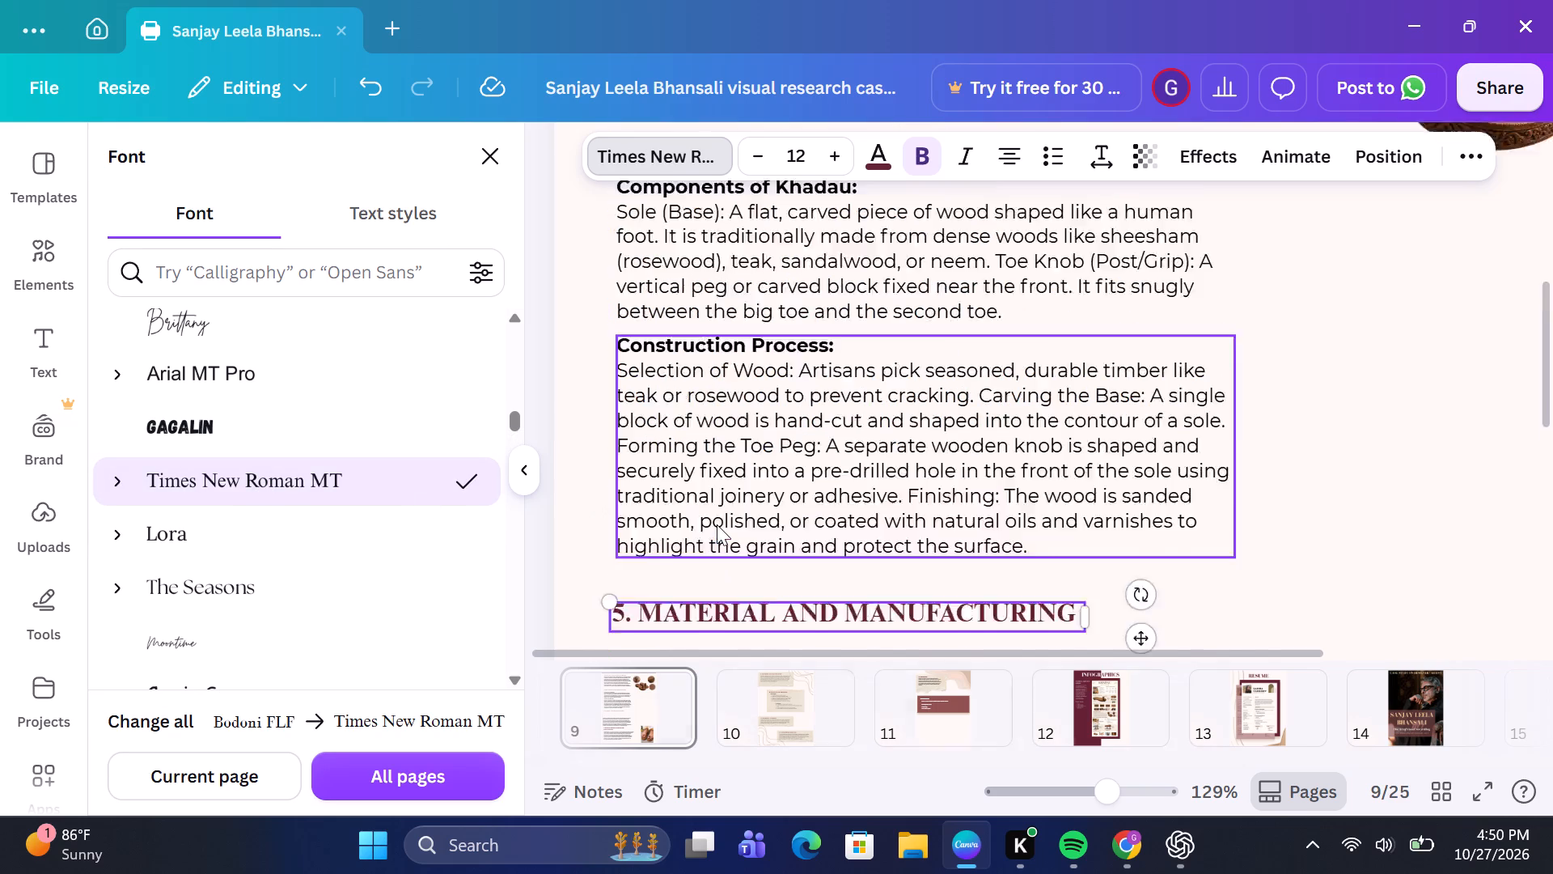
scroll(717, 524, up, 1)
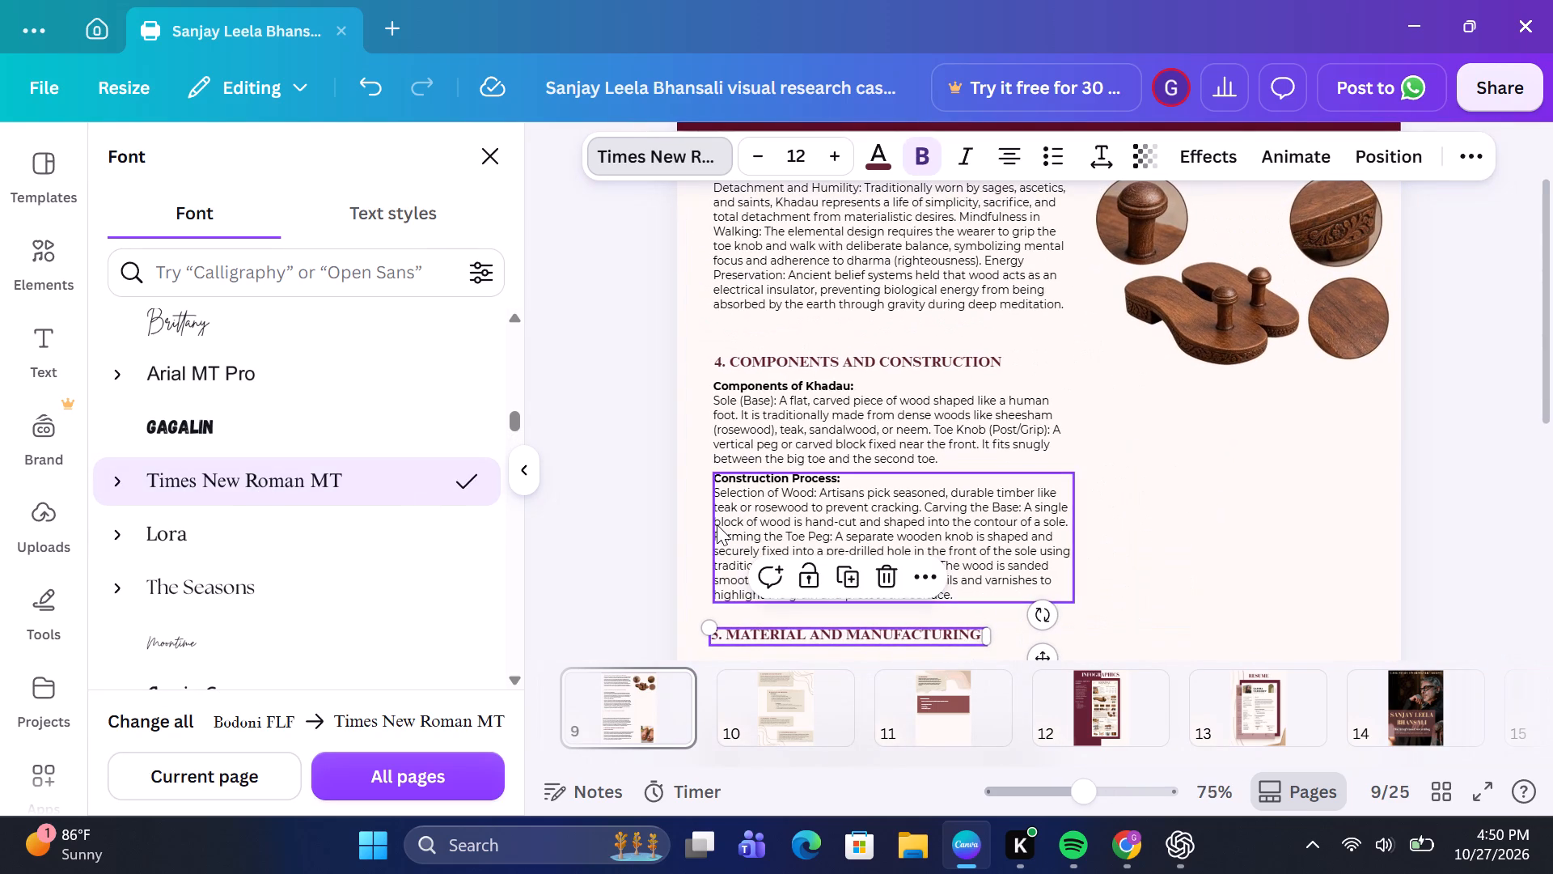